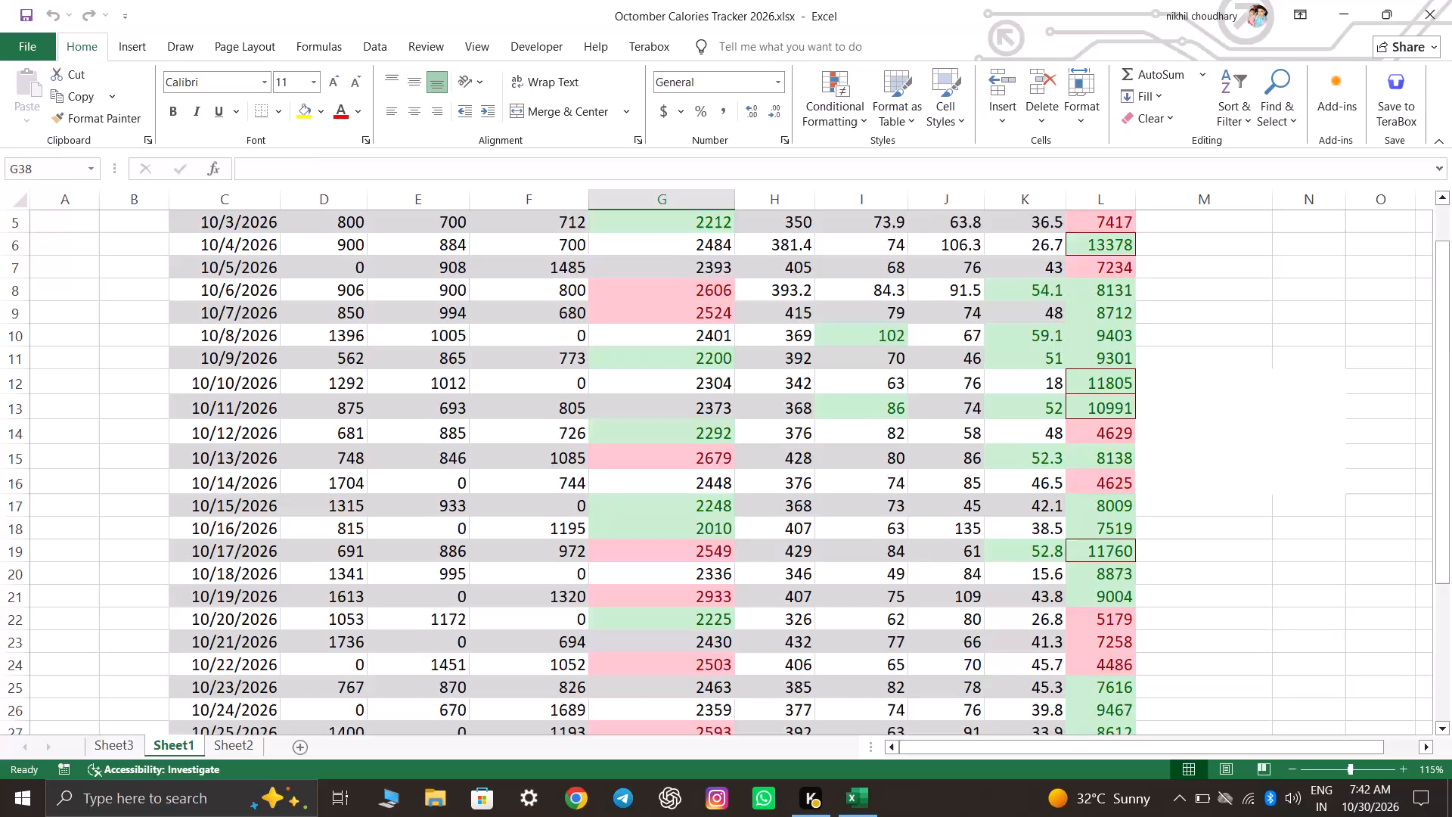
# Examine the daily calorie table on Sheet1 and the pivot tables on Sheet2 and Sheet3.
pyautogui.scroll(-11, 1261, 565)
pyautogui.scroll(6, 1257, 582)
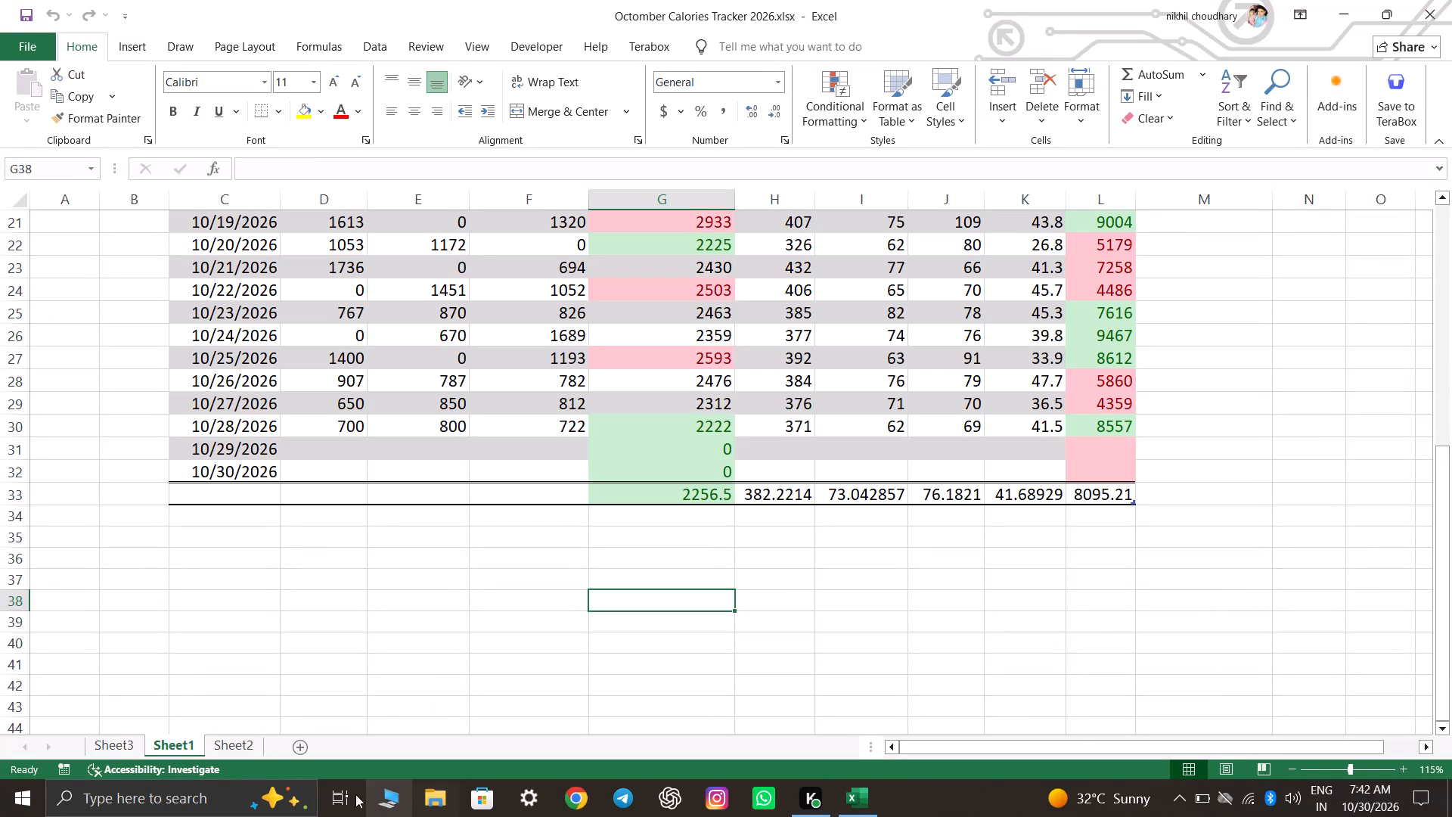
pyautogui.click(245, 756)
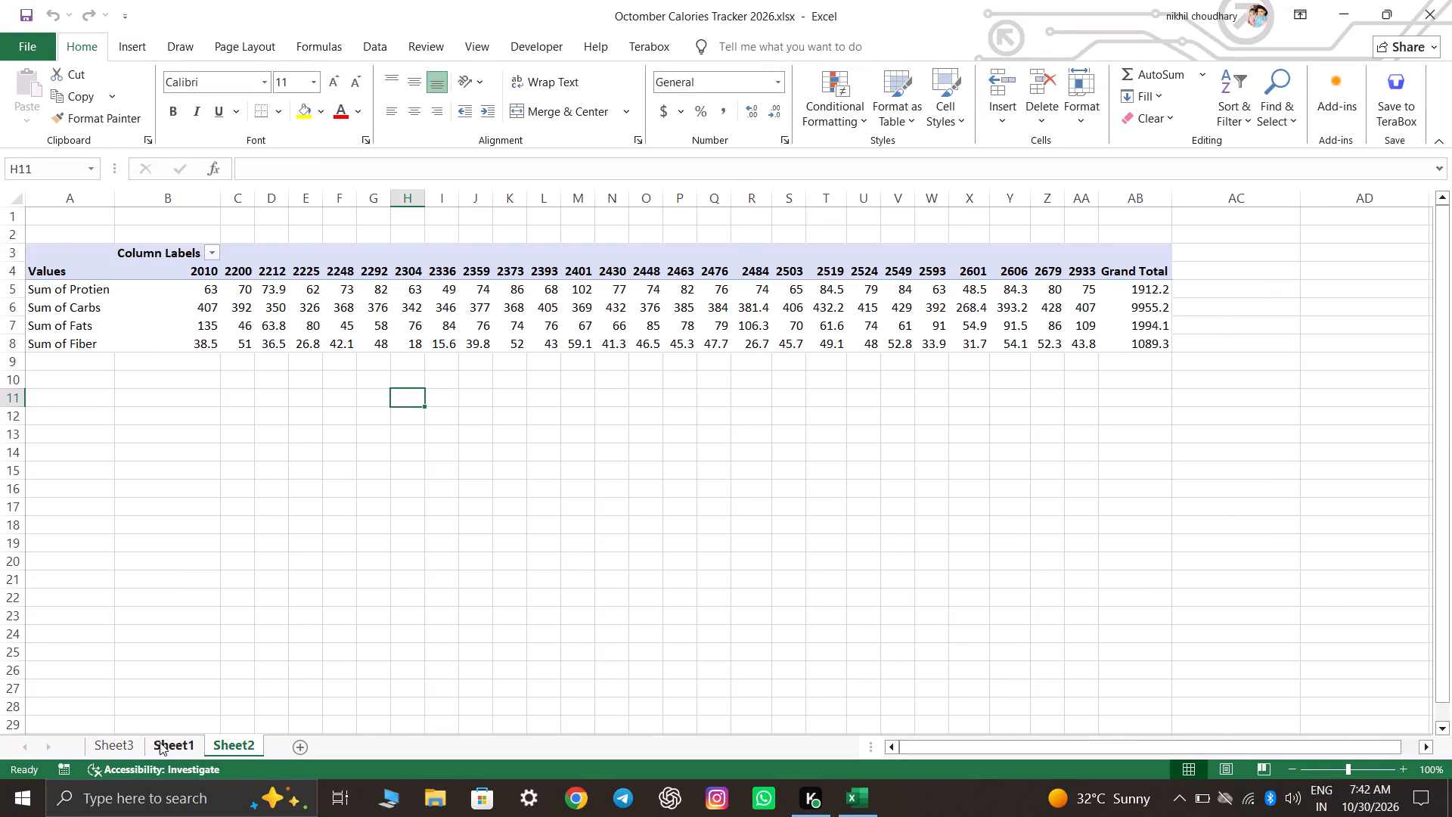
pyautogui.click(123, 744)
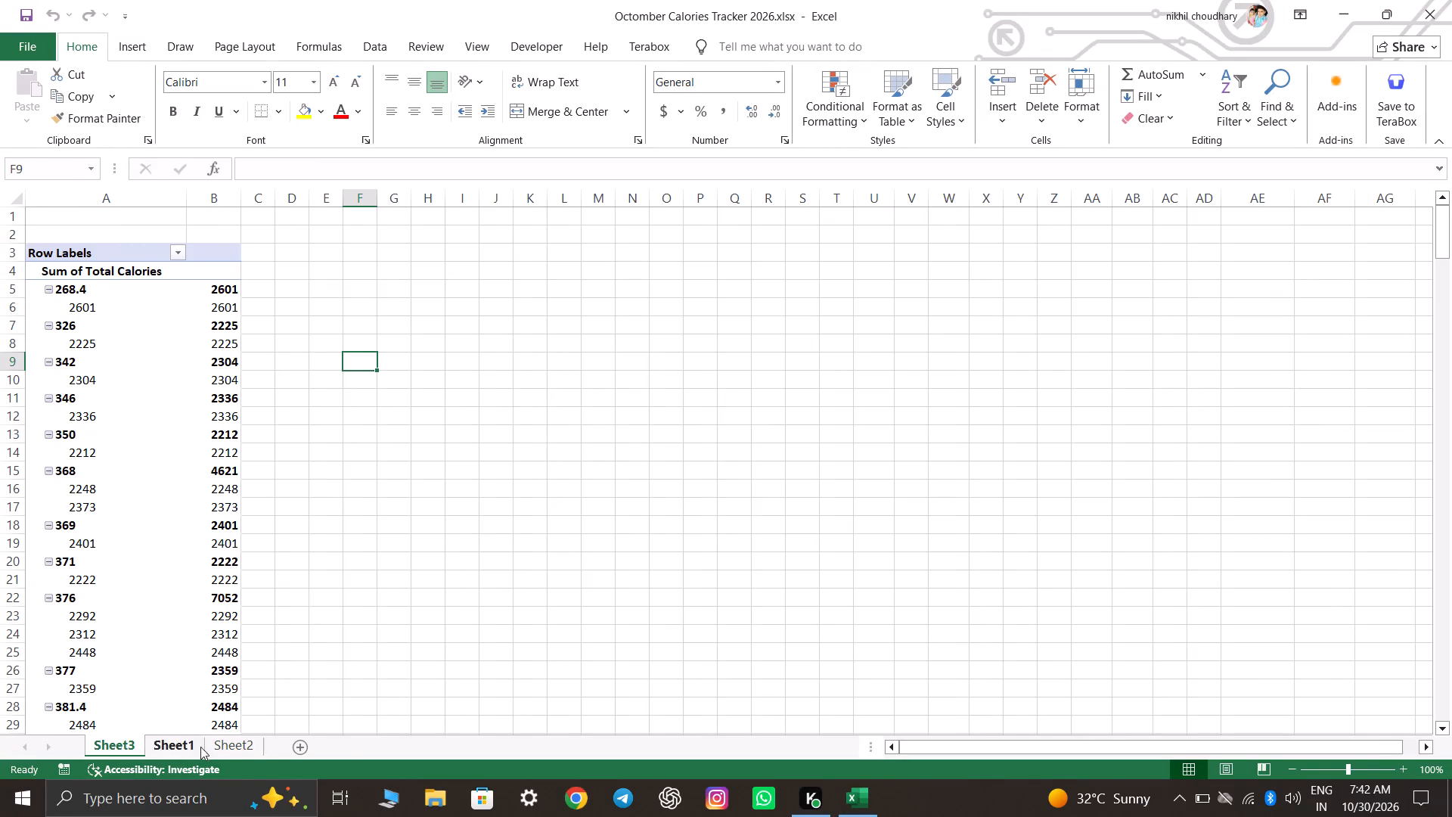
pyautogui.click(223, 742)
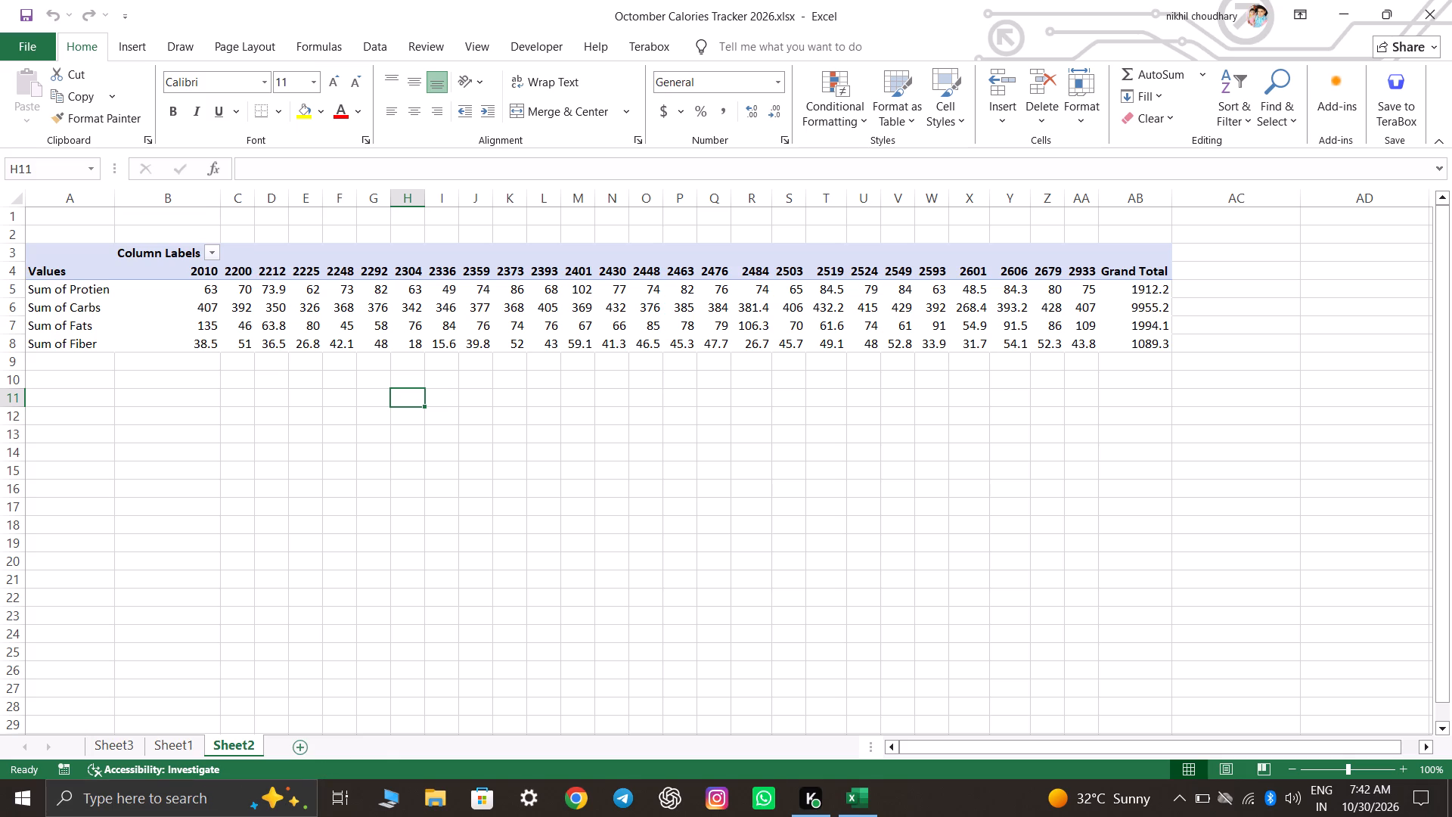
pyautogui.moveTo(920, 444); pyautogui.dragTo(935, 424)
pyautogui.click(774, 461)
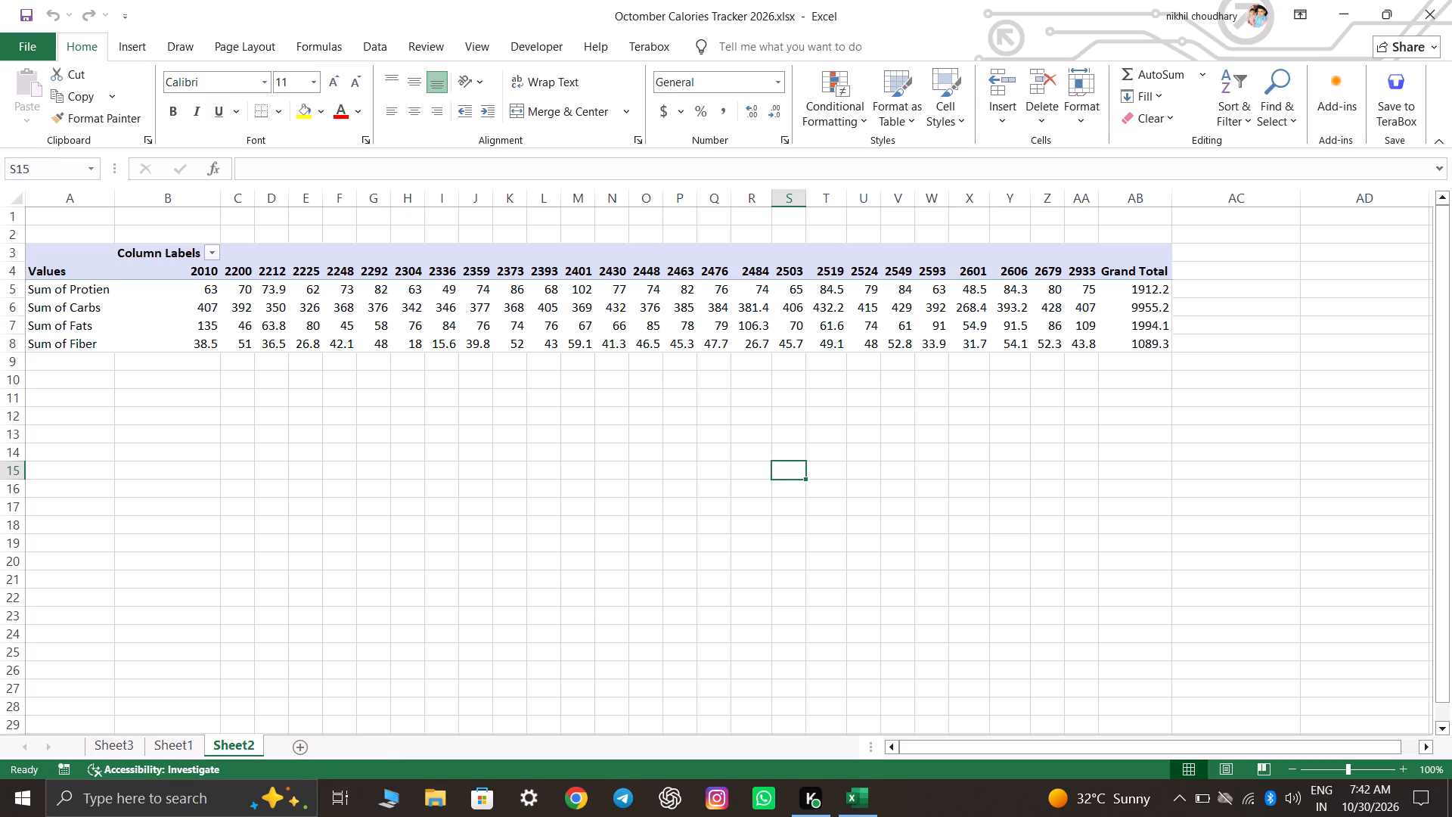
pyautogui.click(303, 251)
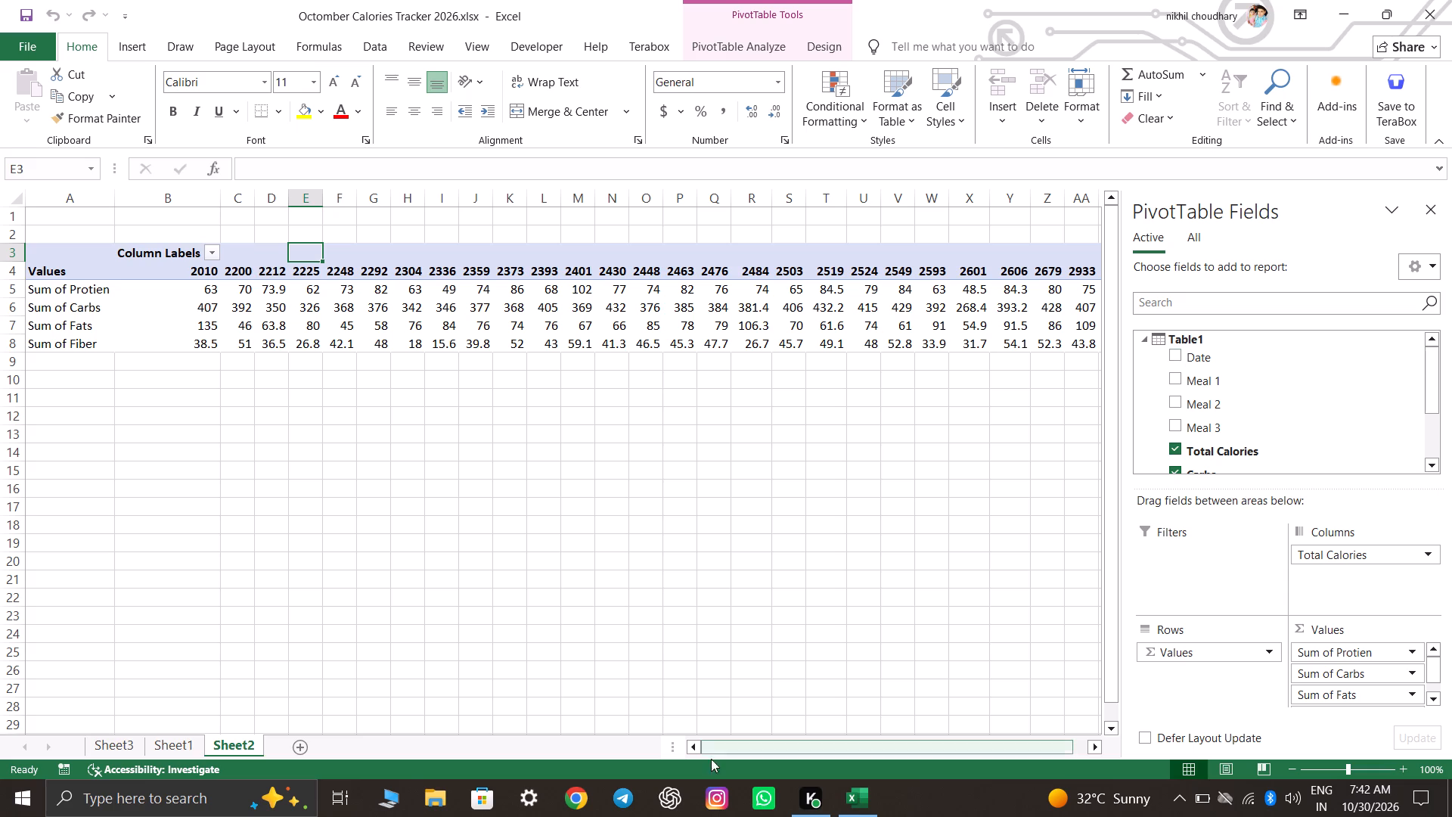
pyautogui.click(646, 548)
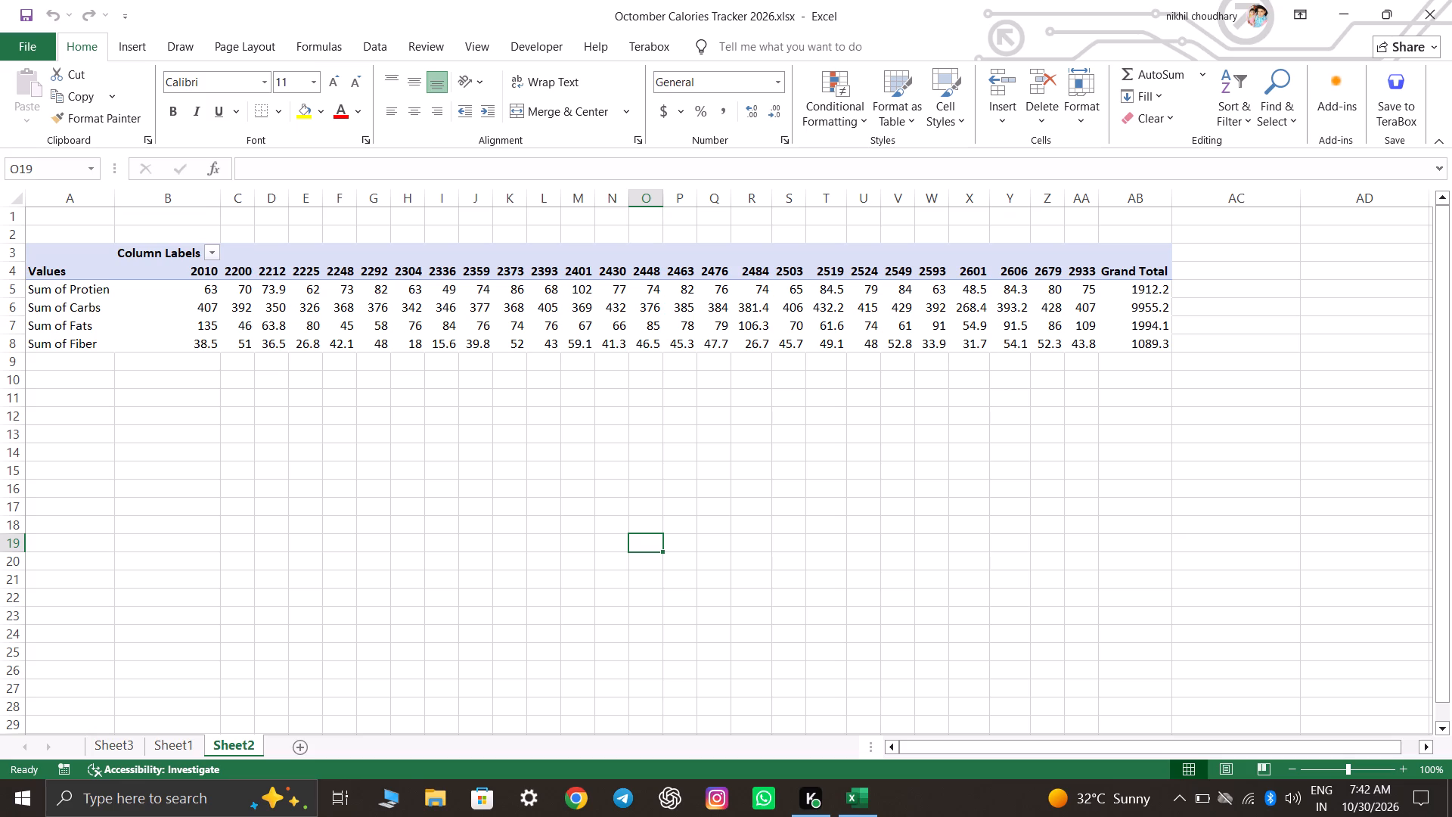
# Move Sheet1 ahead of Sheet3 so it is the first sheet in the workbook.
pyautogui.click(157, 747)
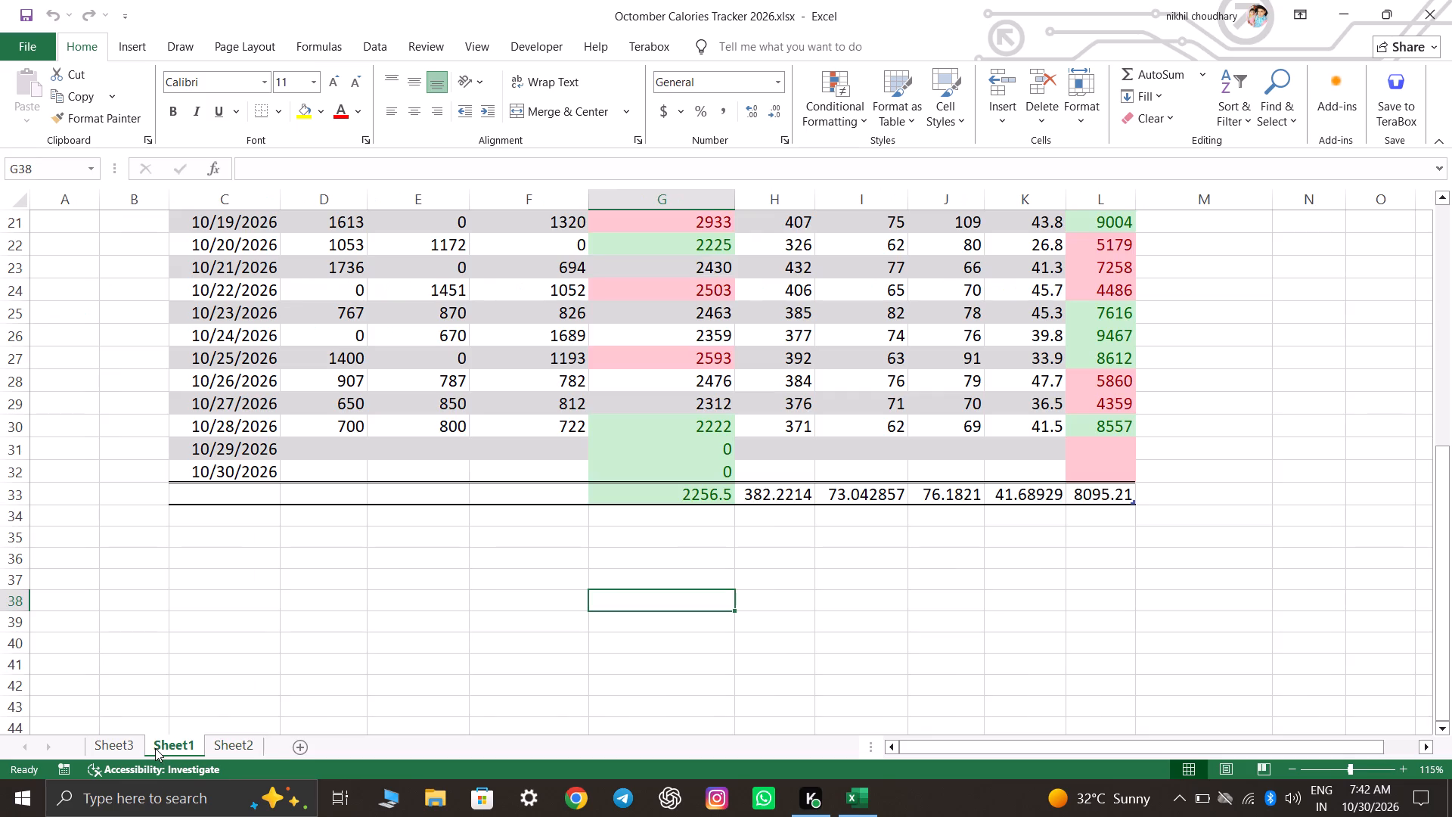
pyautogui.moveTo(155, 748); pyautogui.dragTo(79, 752)
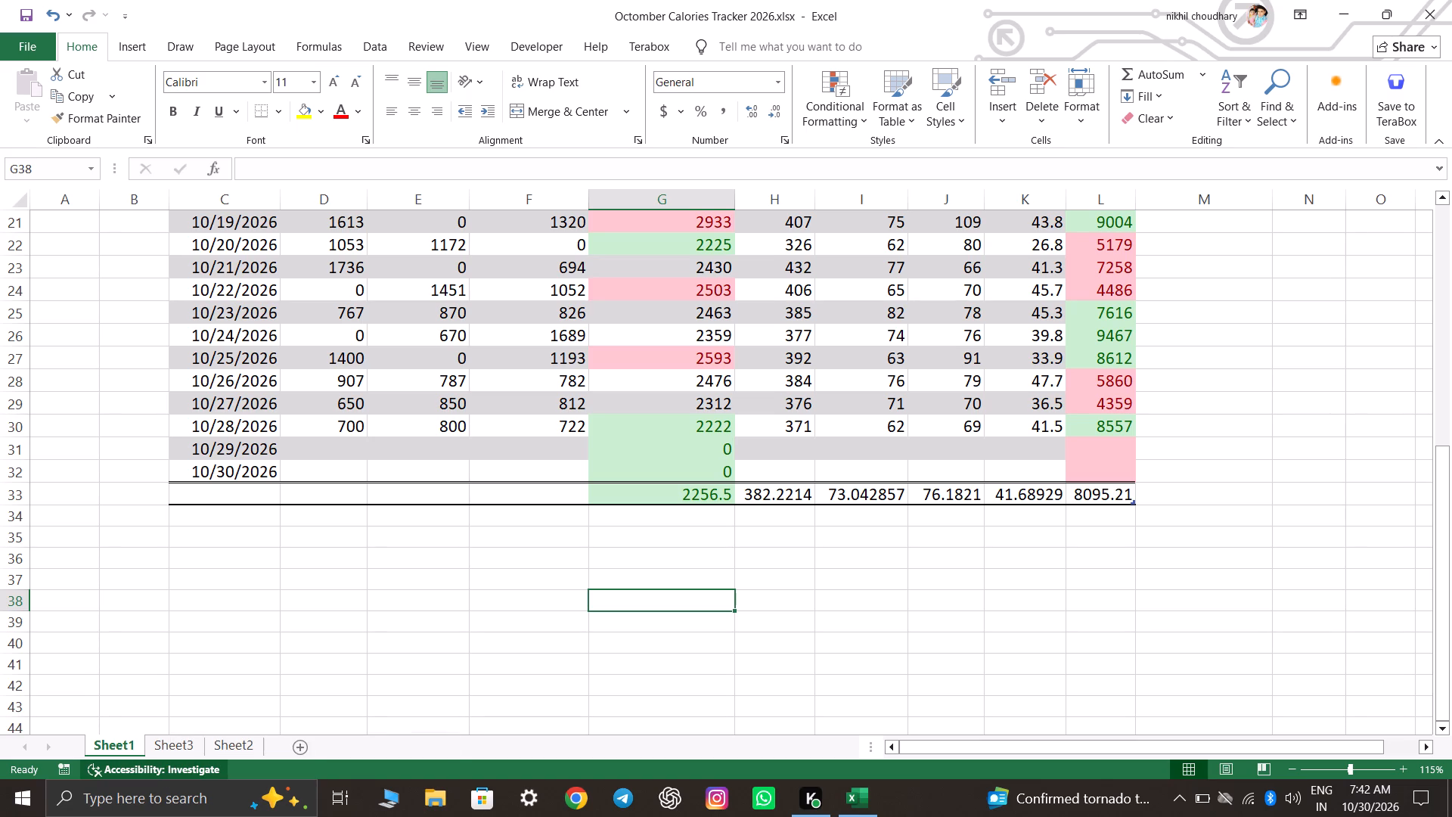
# Enter the 10/29/2026 meal calories: Meal 1 as 830, Meal 2 as 838 and Meal 3 as 770.
pyautogui.click(333, 449)
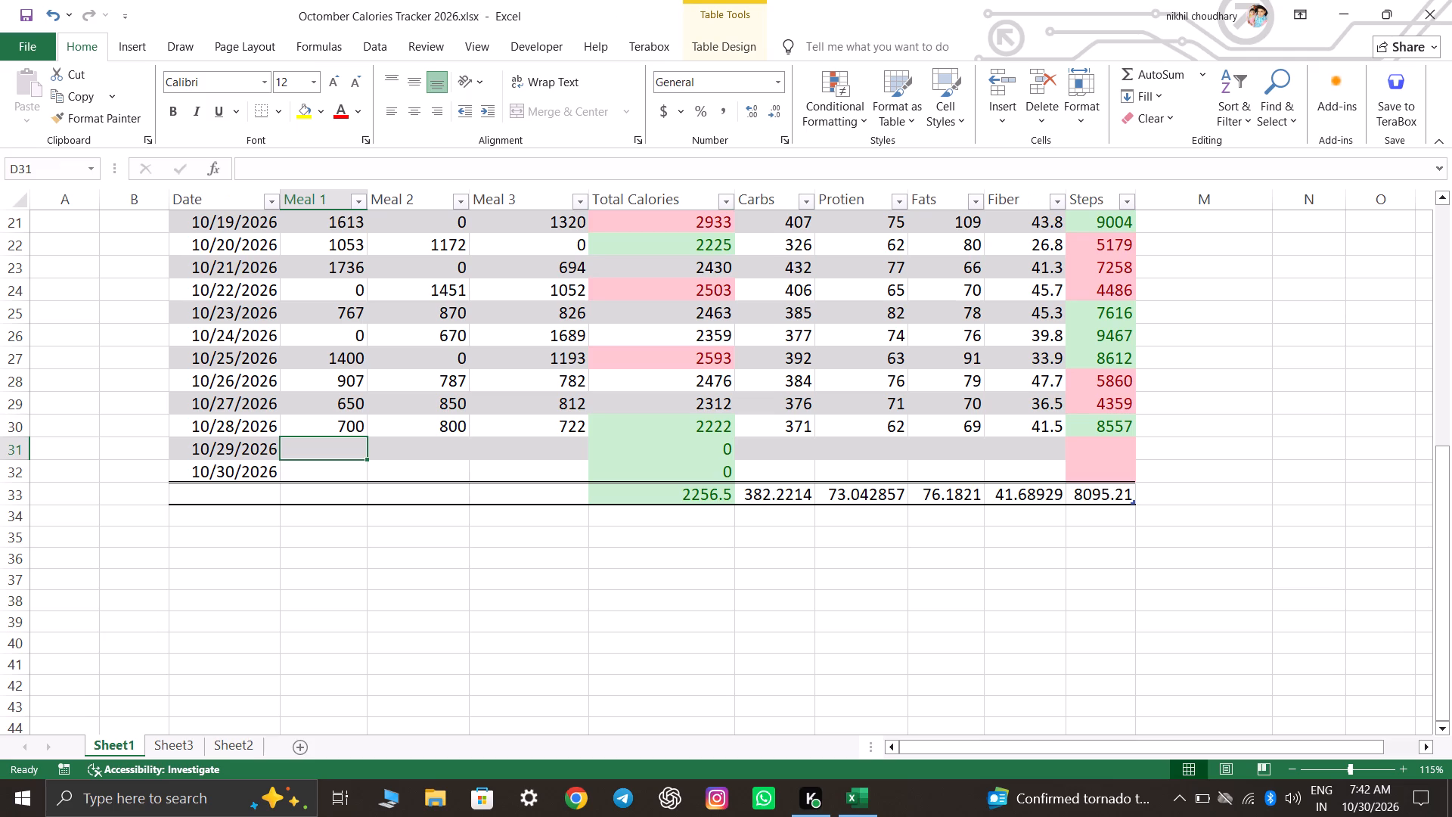
pyautogui.press('8')
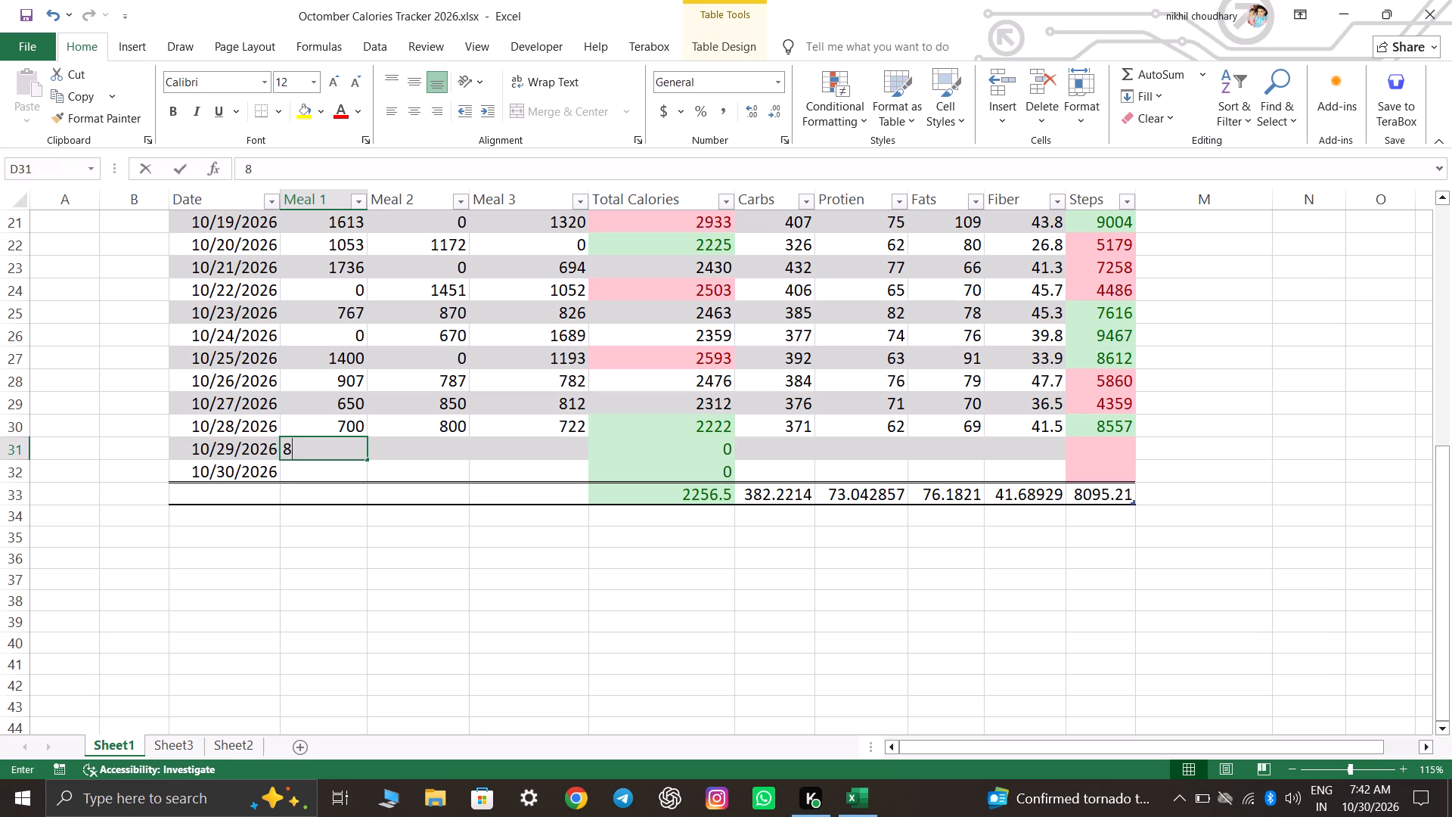
pyautogui.write('30')
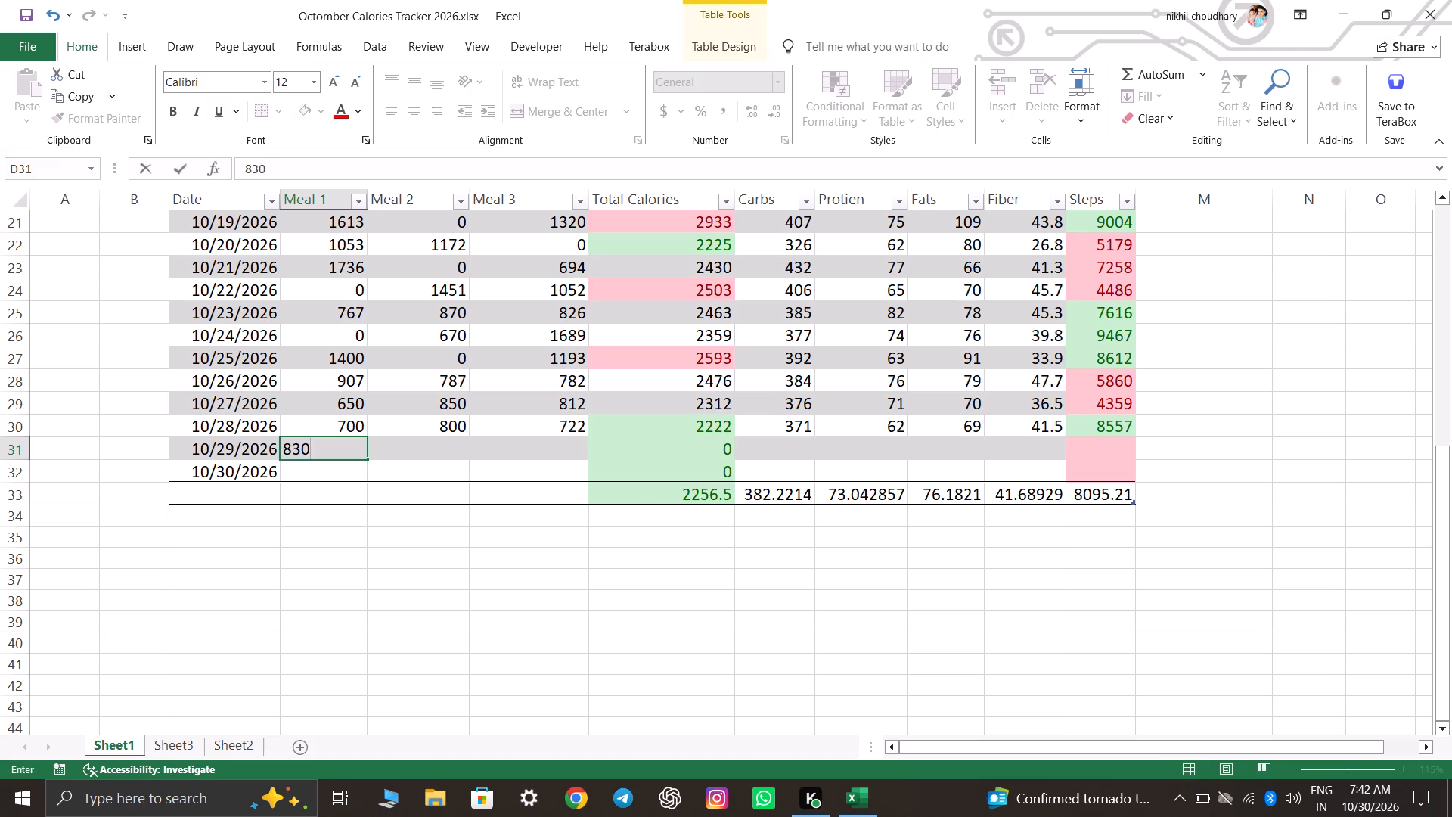
pyautogui.press('Right')
pyautogui.press('8')
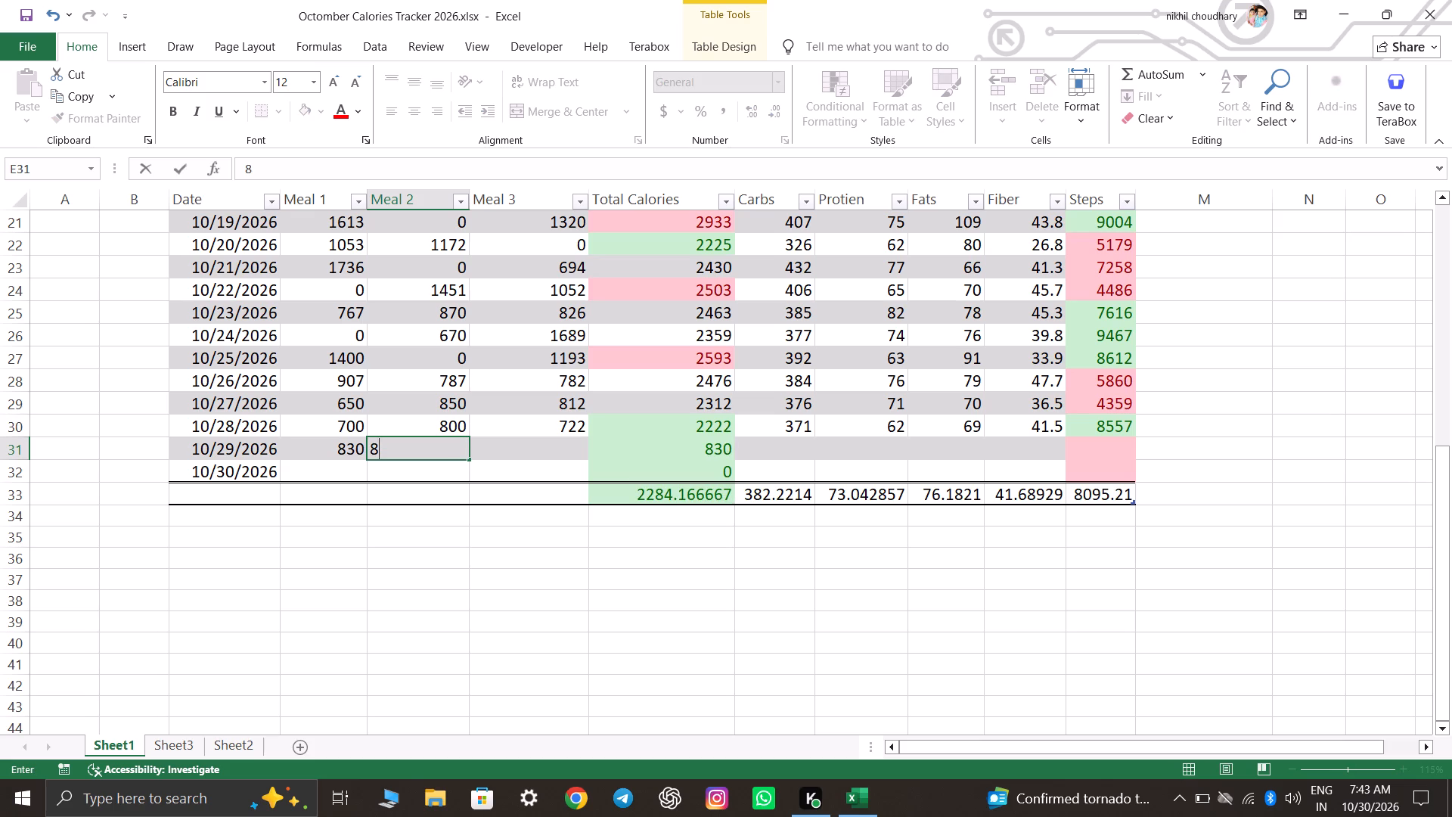
pyautogui.write('38')
pyautogui.press('Right')
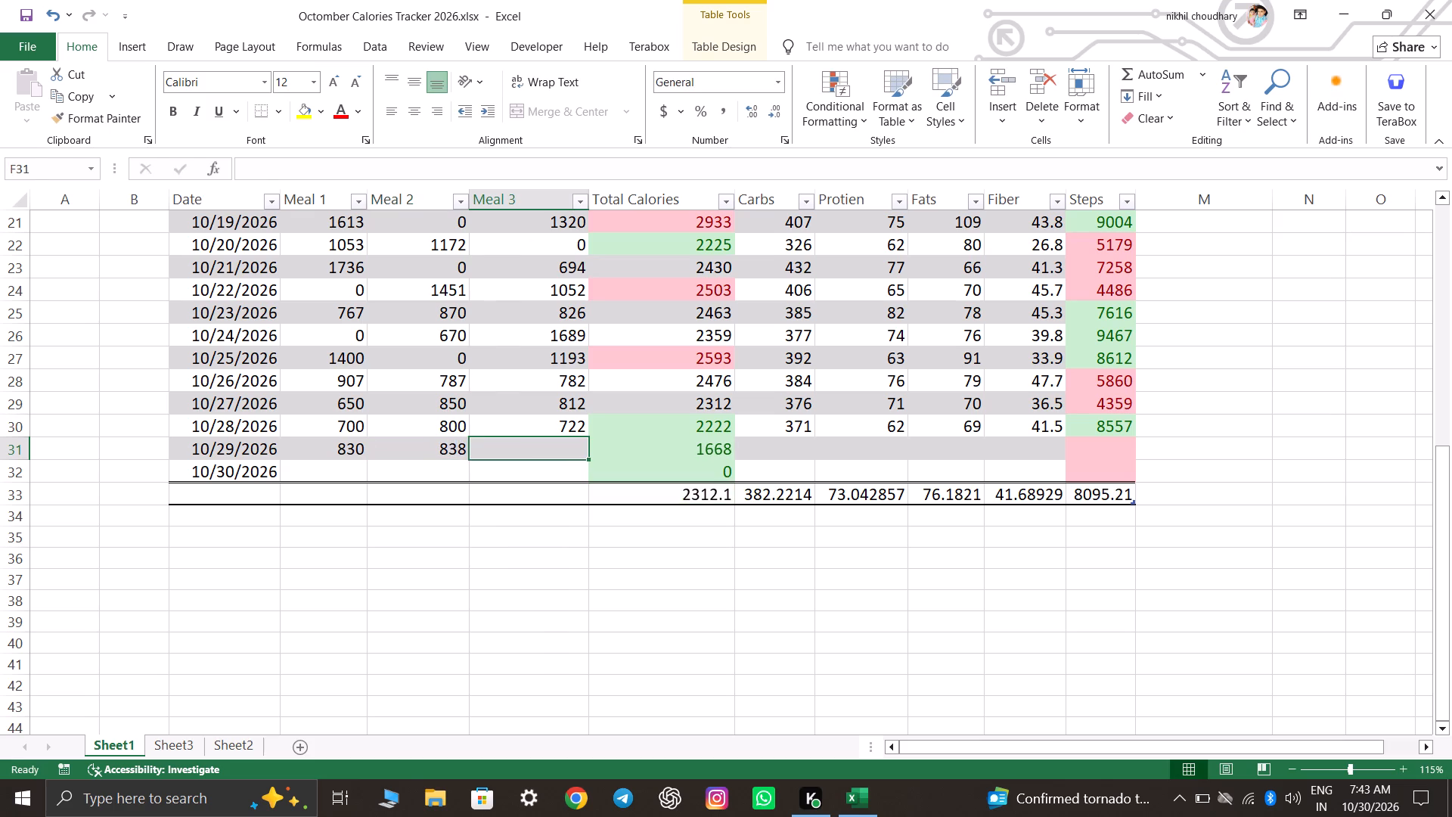
pyautogui.write('770')
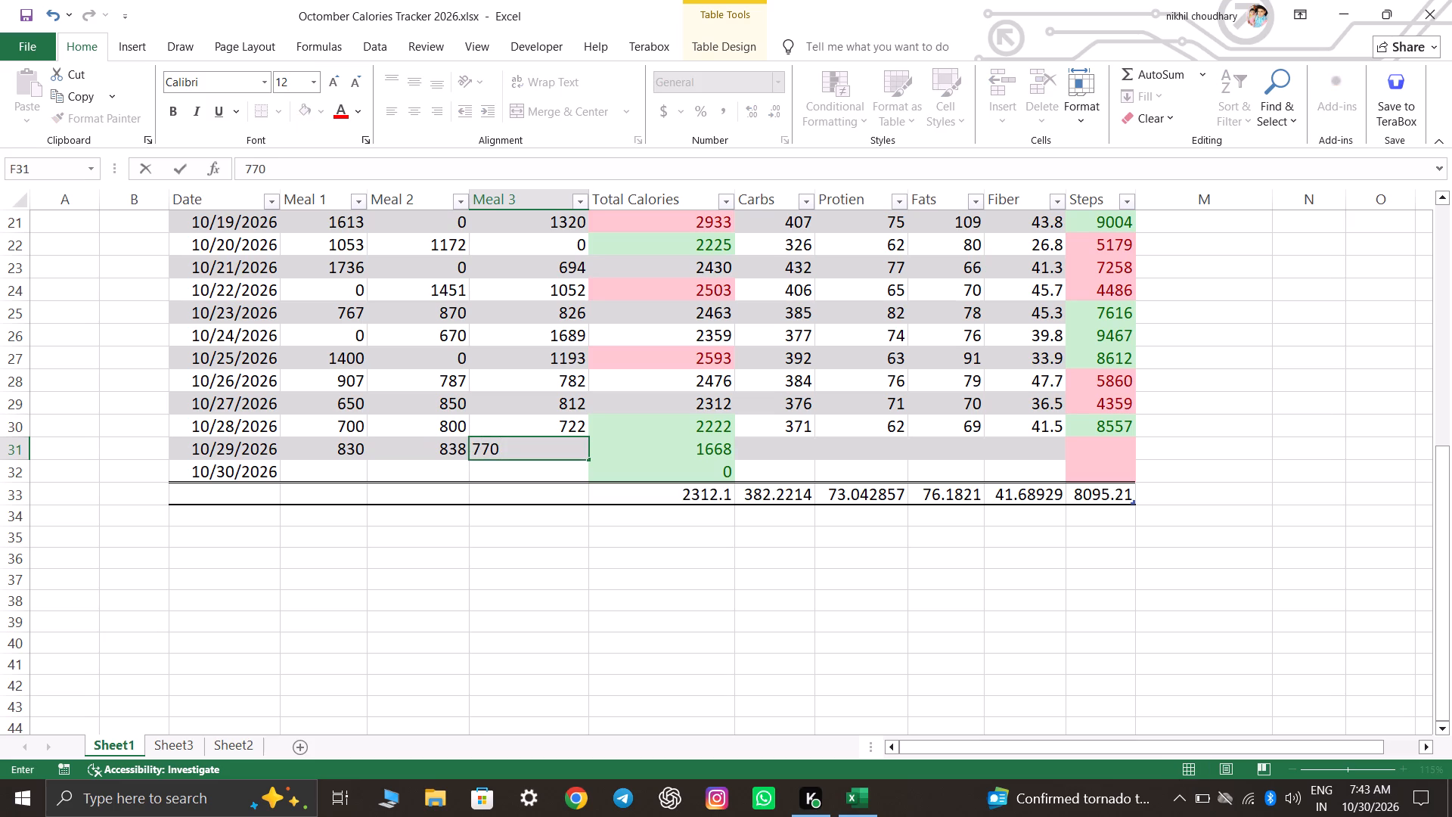
pyautogui.press('Right')
# Fill in the rest of the 10/29/2026 row: Carbs 388, Protien 74, Fats 74, Fiber 48.8 and Steps 8743.
pyautogui.press('Right')
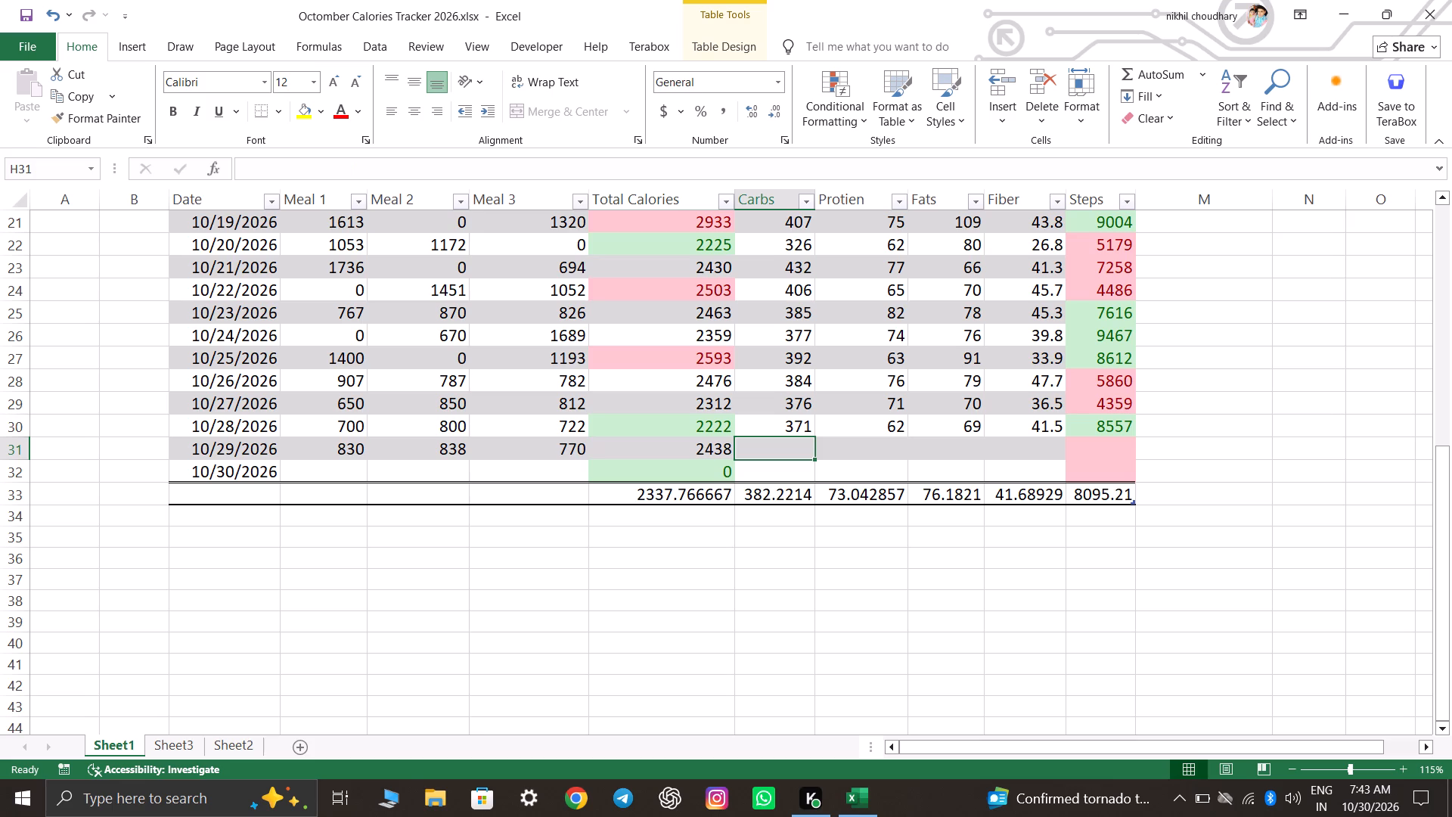
pyautogui.write('388')
pyautogui.press('Right')
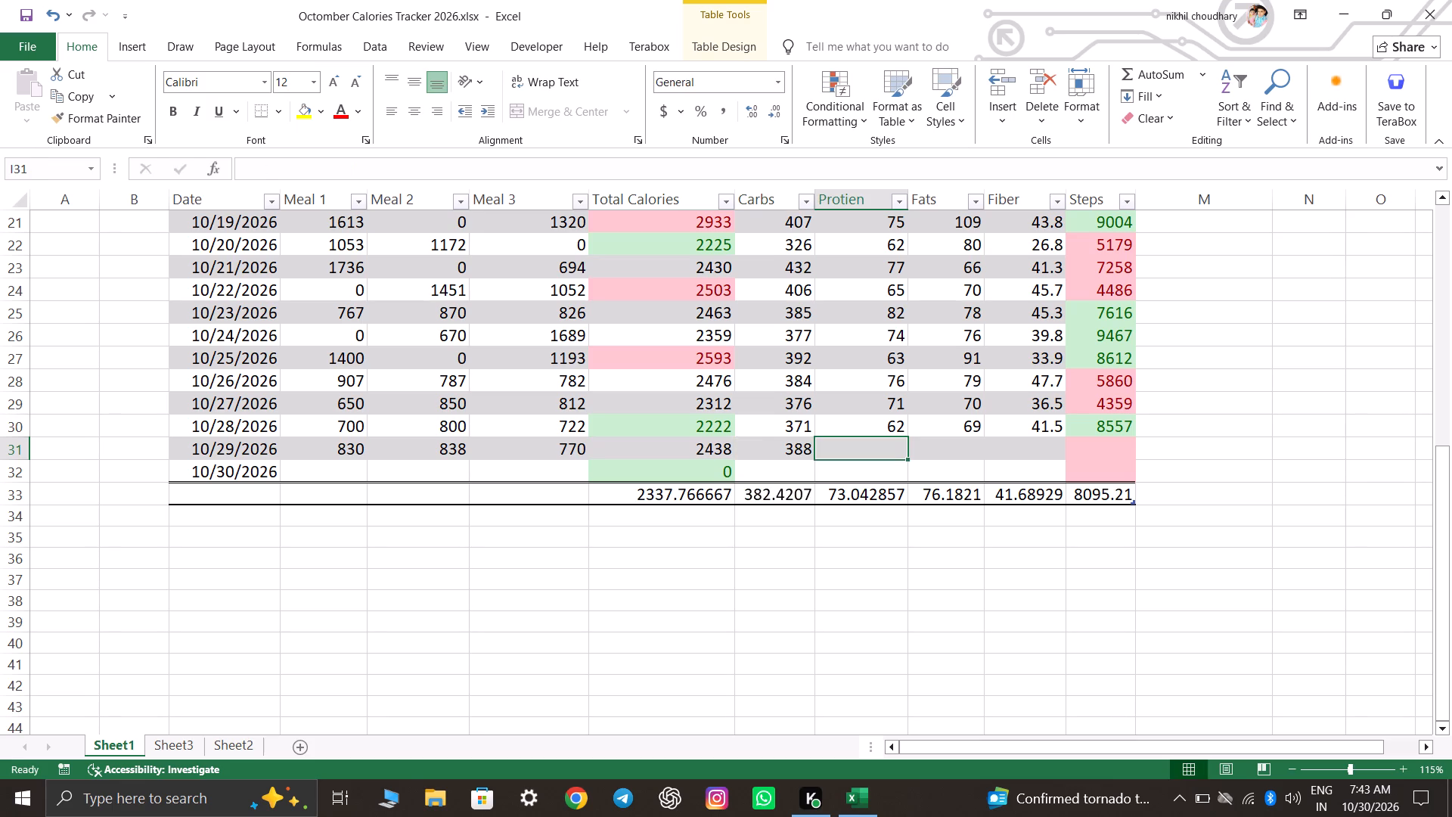
pyautogui.write('74')
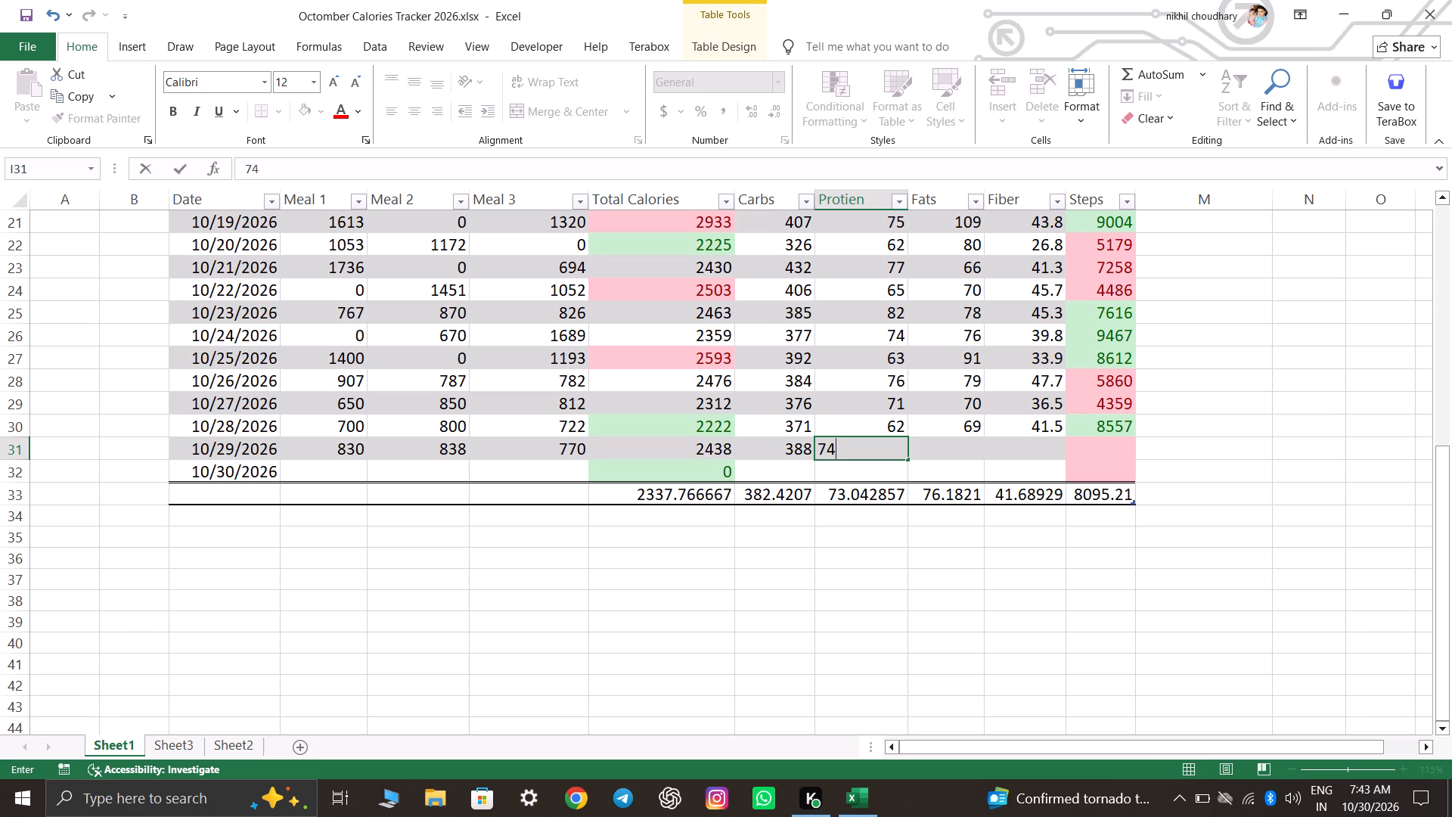
pyautogui.press('Right')
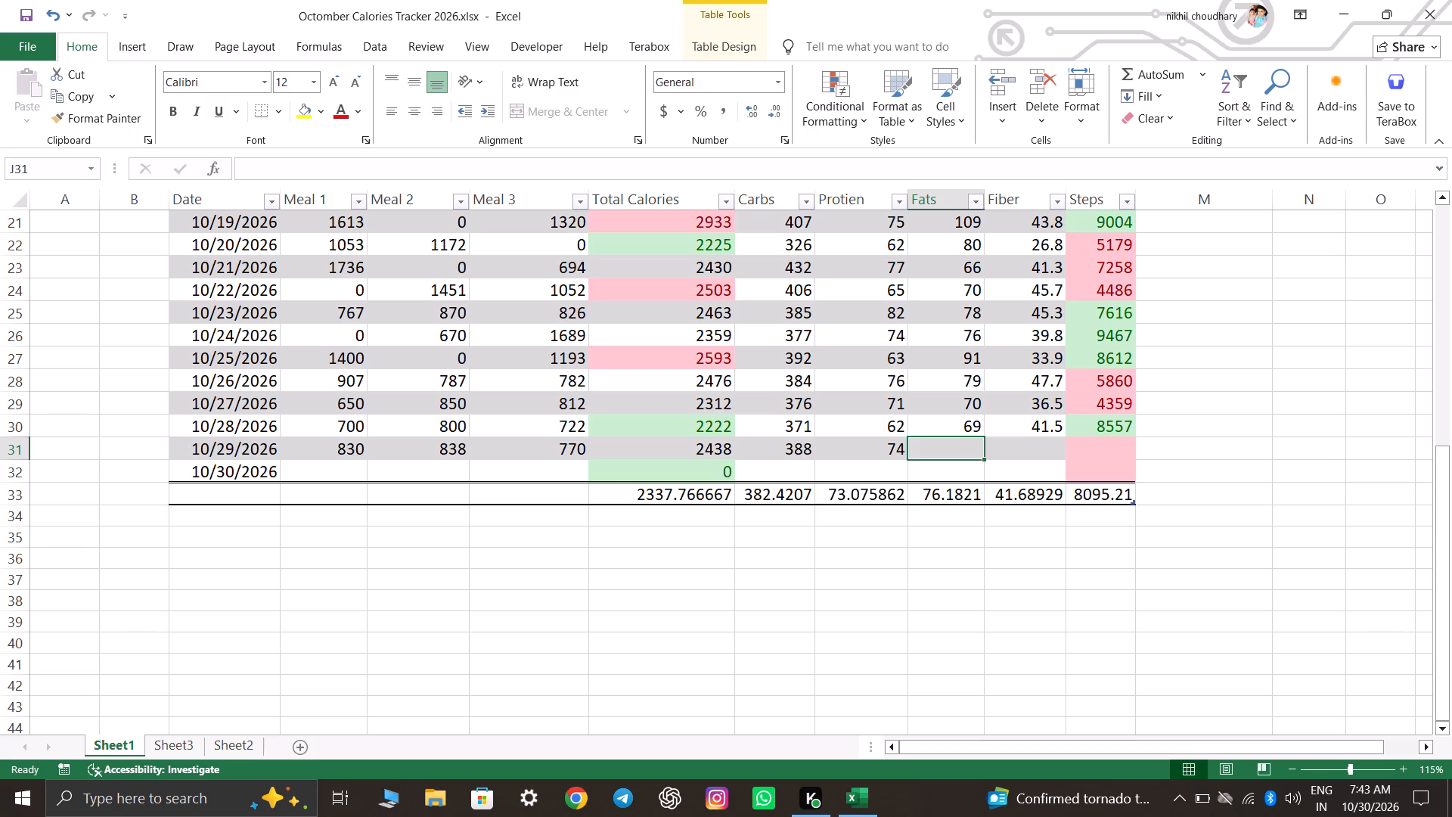
pyautogui.press('1')
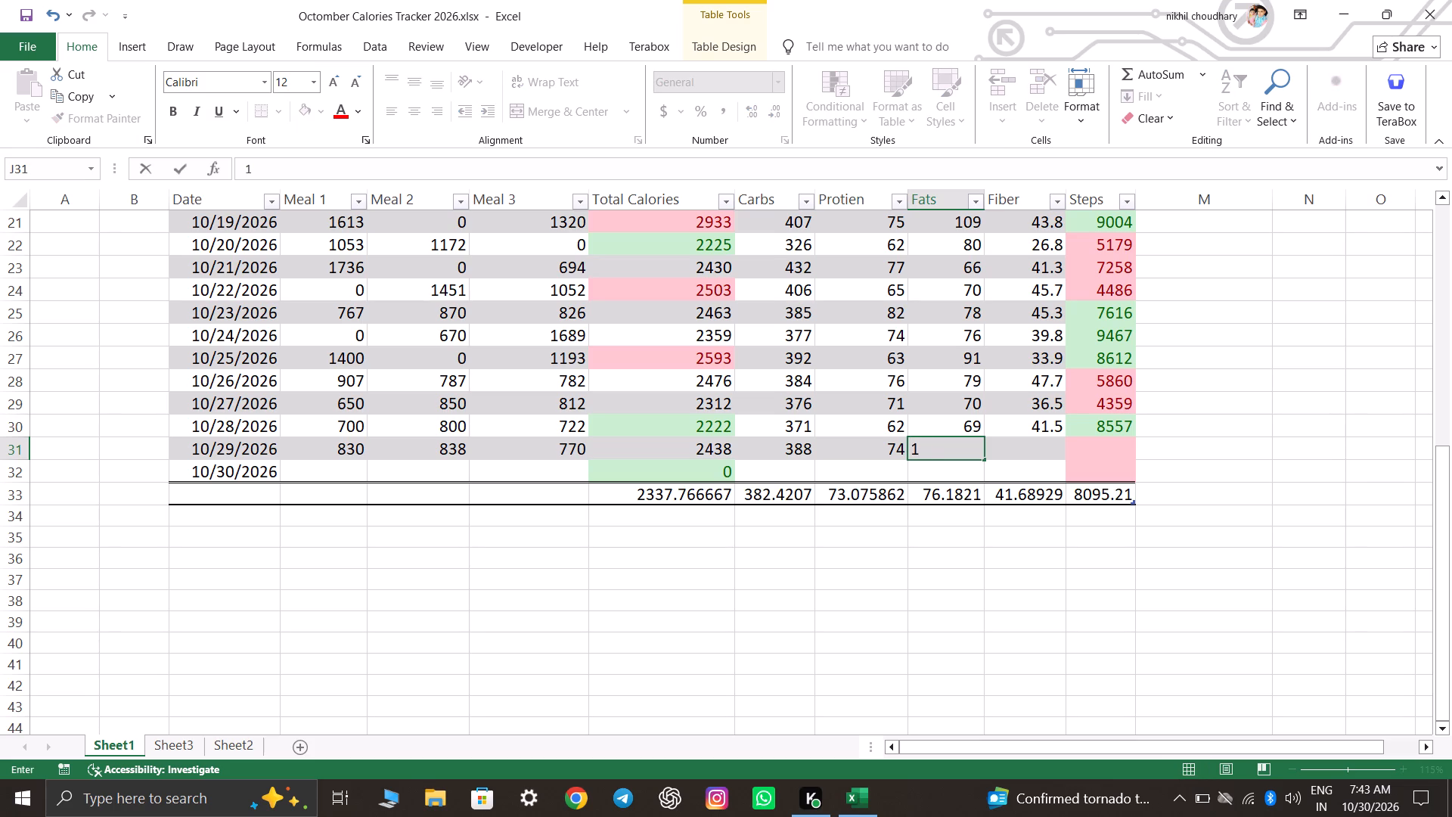
pyautogui.press('BackSpace')
pyautogui.write('74')
pyautogui.press('Right')
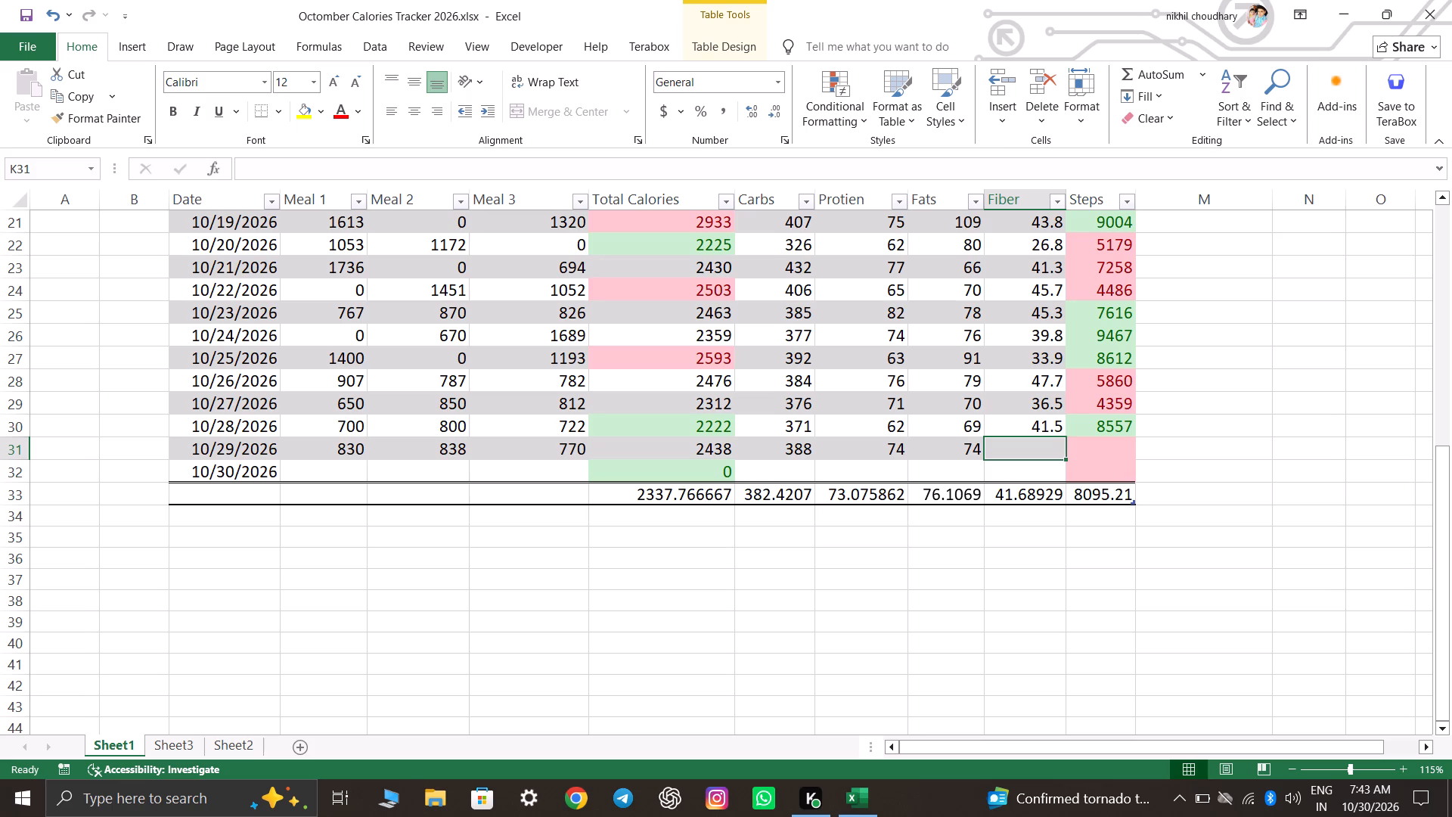
pyautogui.write('48.8')
pyautogui.press('Right')
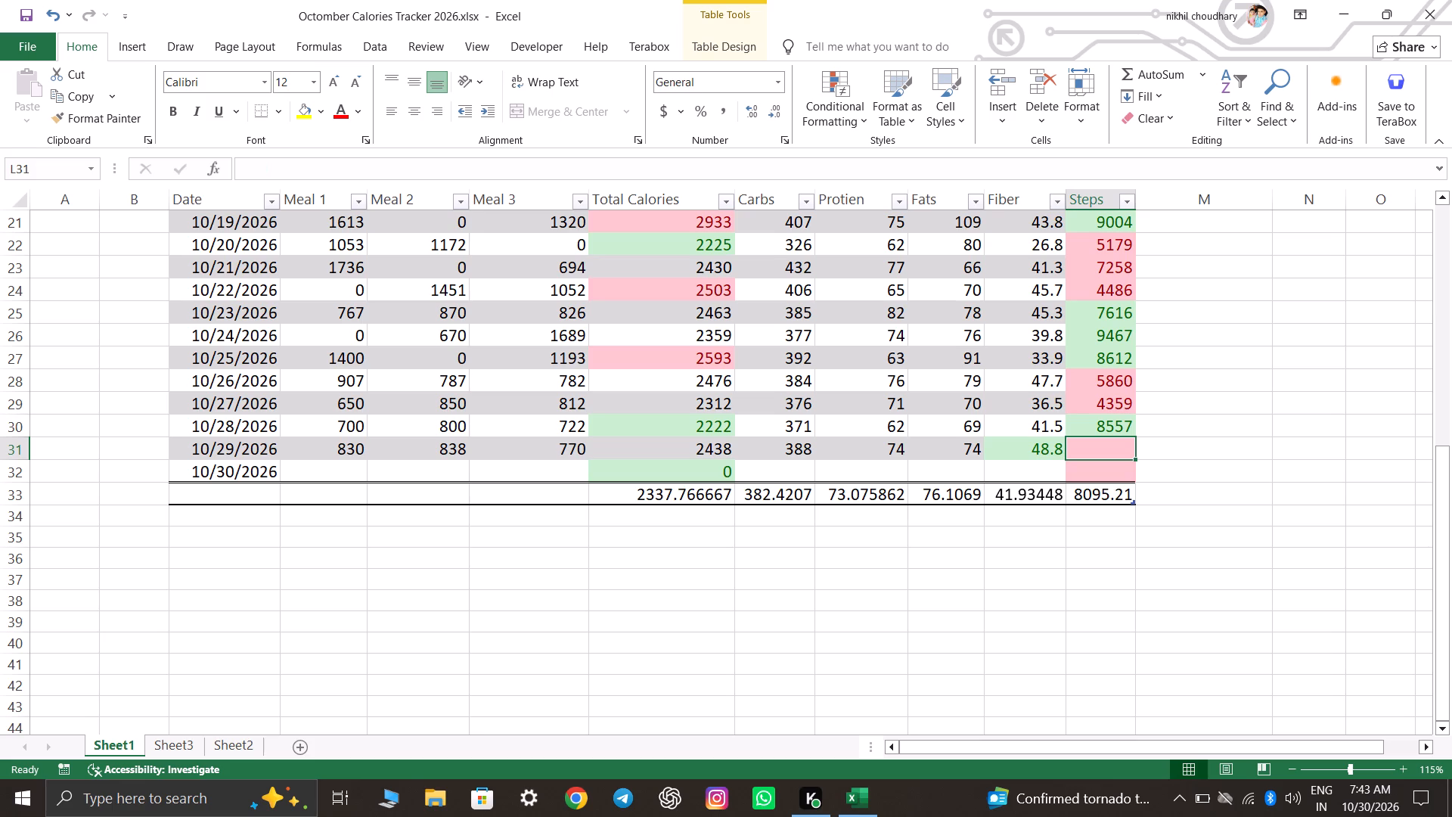
pyautogui.write('8743')
pyautogui.press('Left')
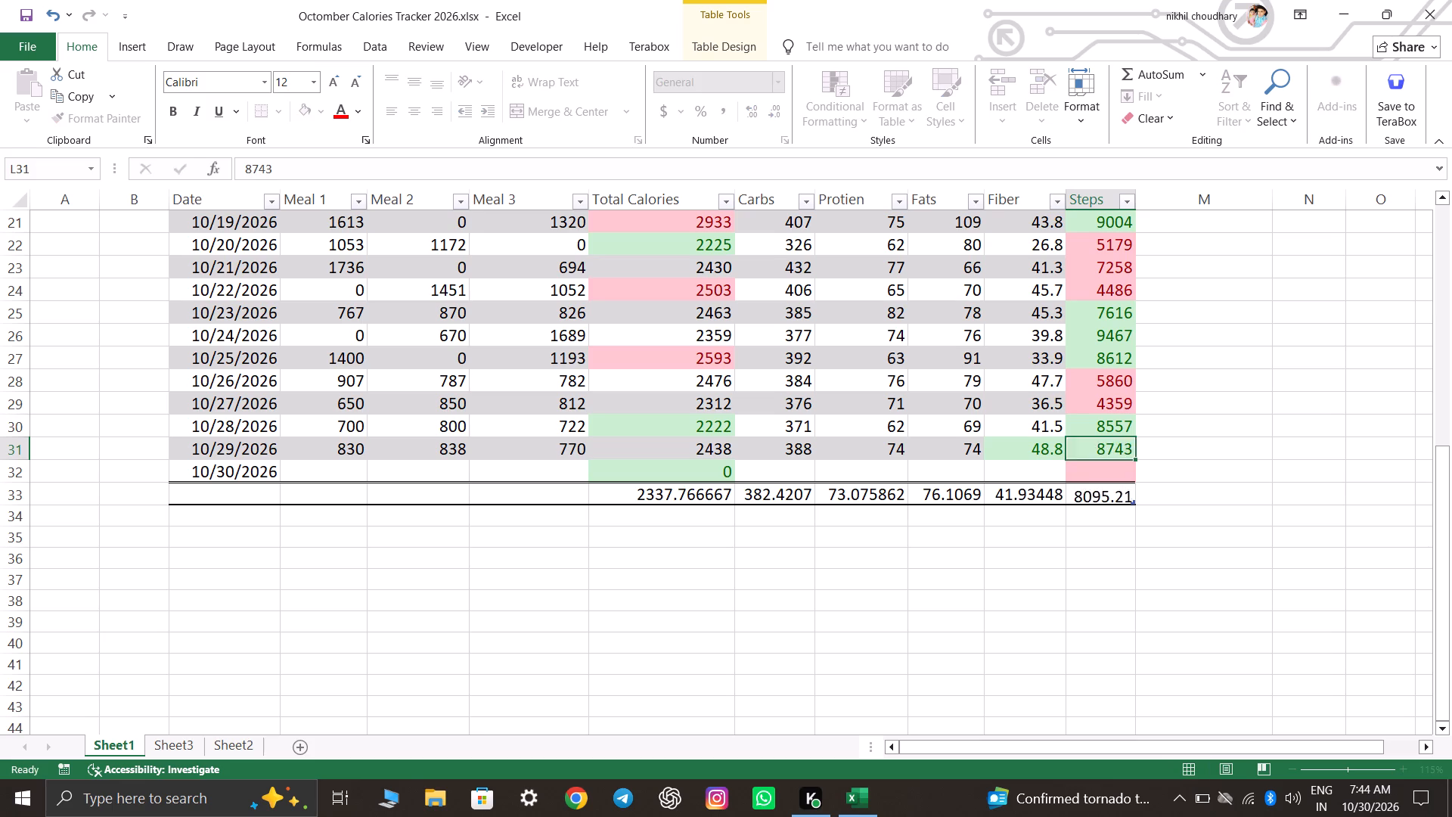
# Extend the Date column from 10/30/2026 by one row to add 10/31/2026 to the table.
pyautogui.press('Left')
pyautogui.press('Left')
pyautogui.press('Left')
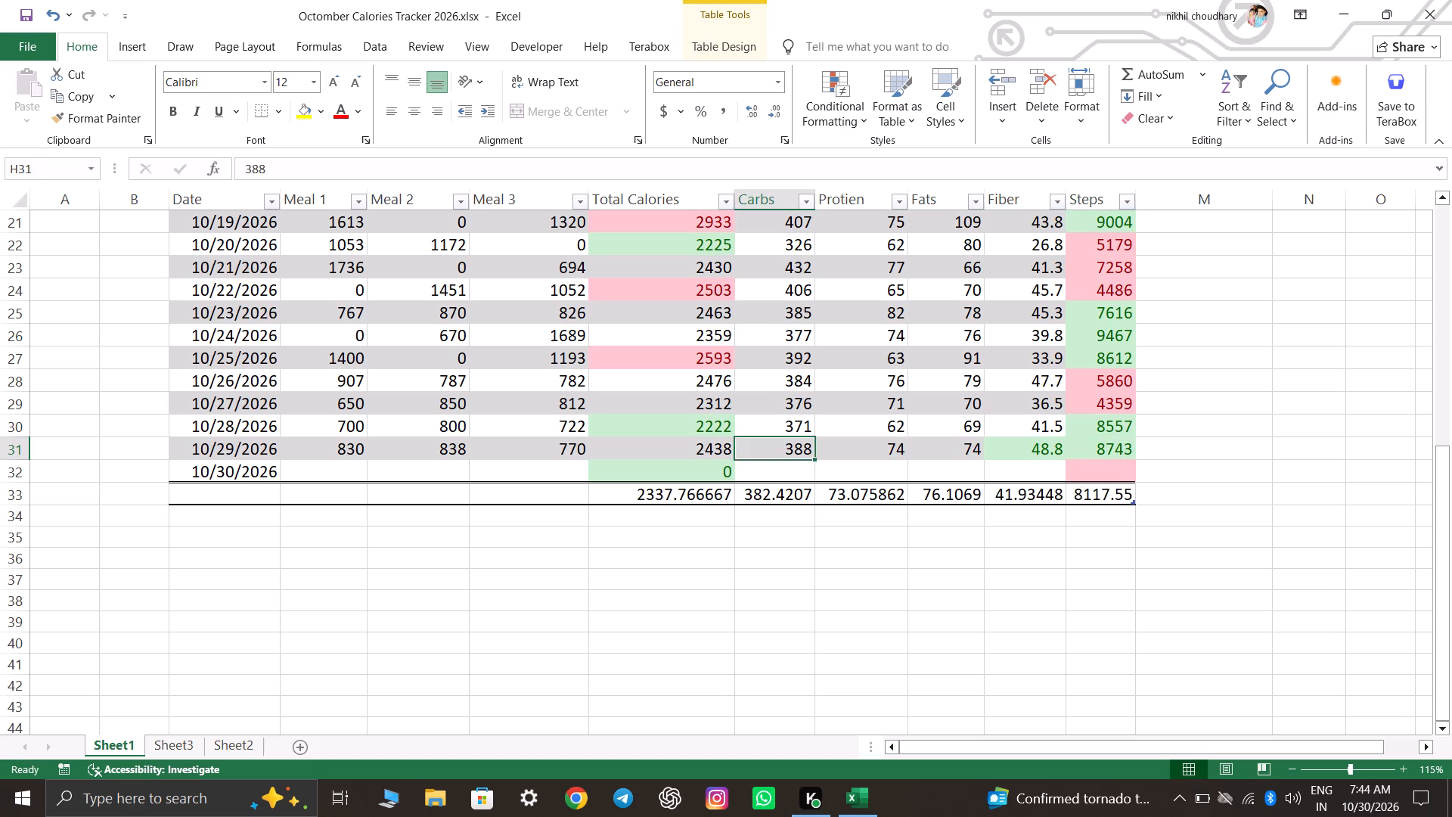
pyautogui.press('Left')
pyautogui.press('Left')
pyautogui.press('Left')
pyautogui.press('Left')
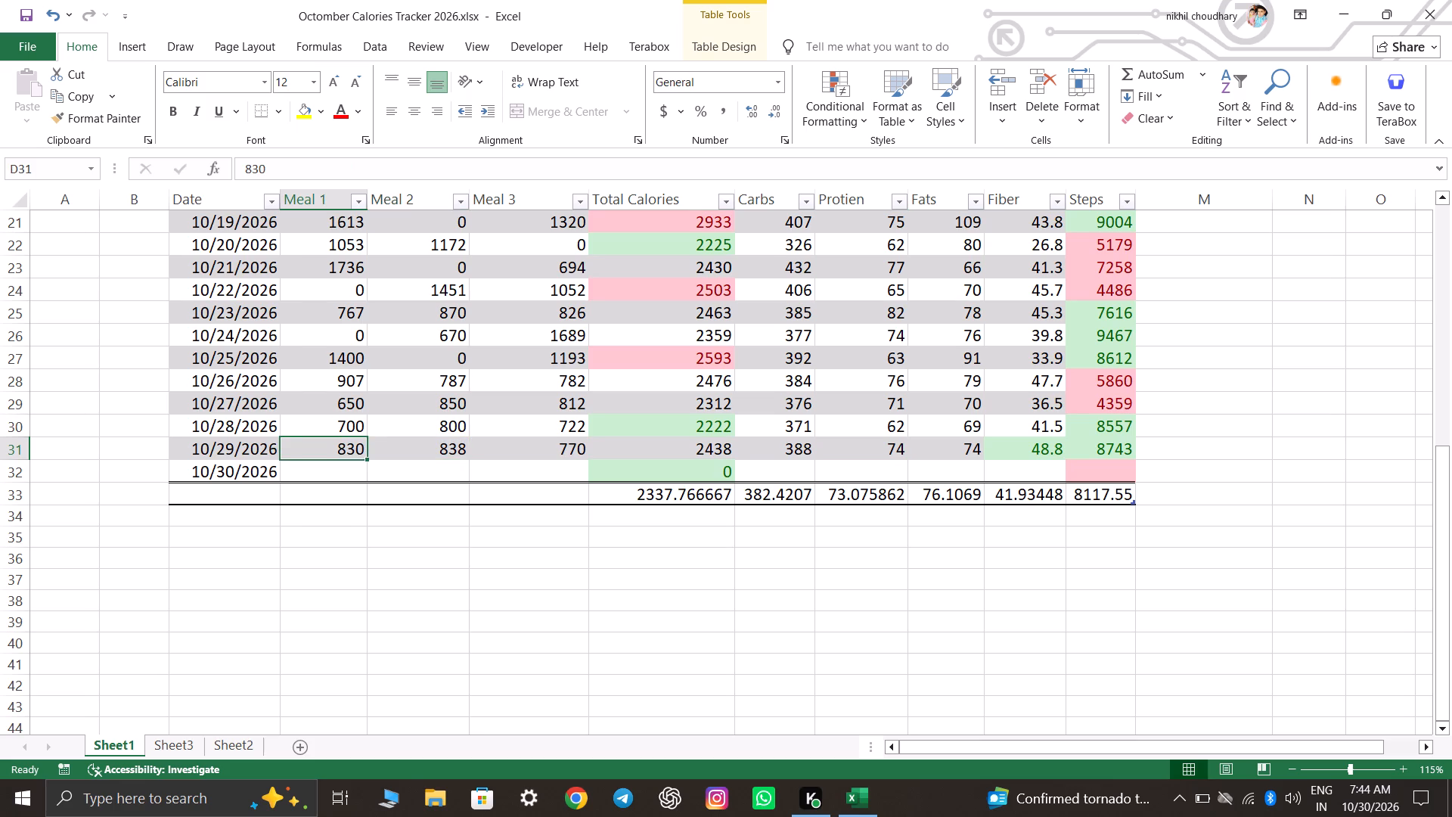
pyautogui.press('Down')
pyautogui.press('Left')
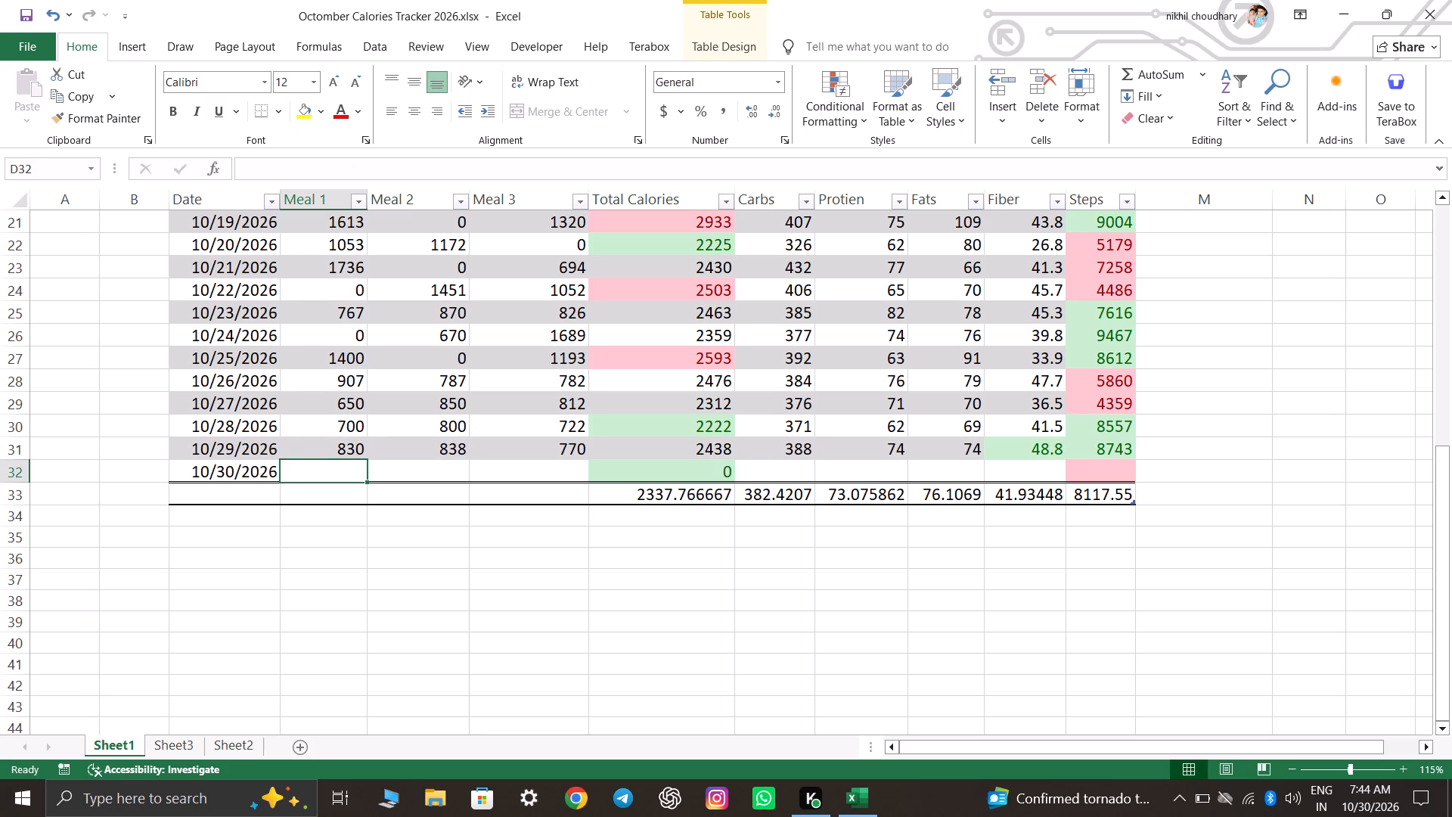
pyautogui.click(277, 467)
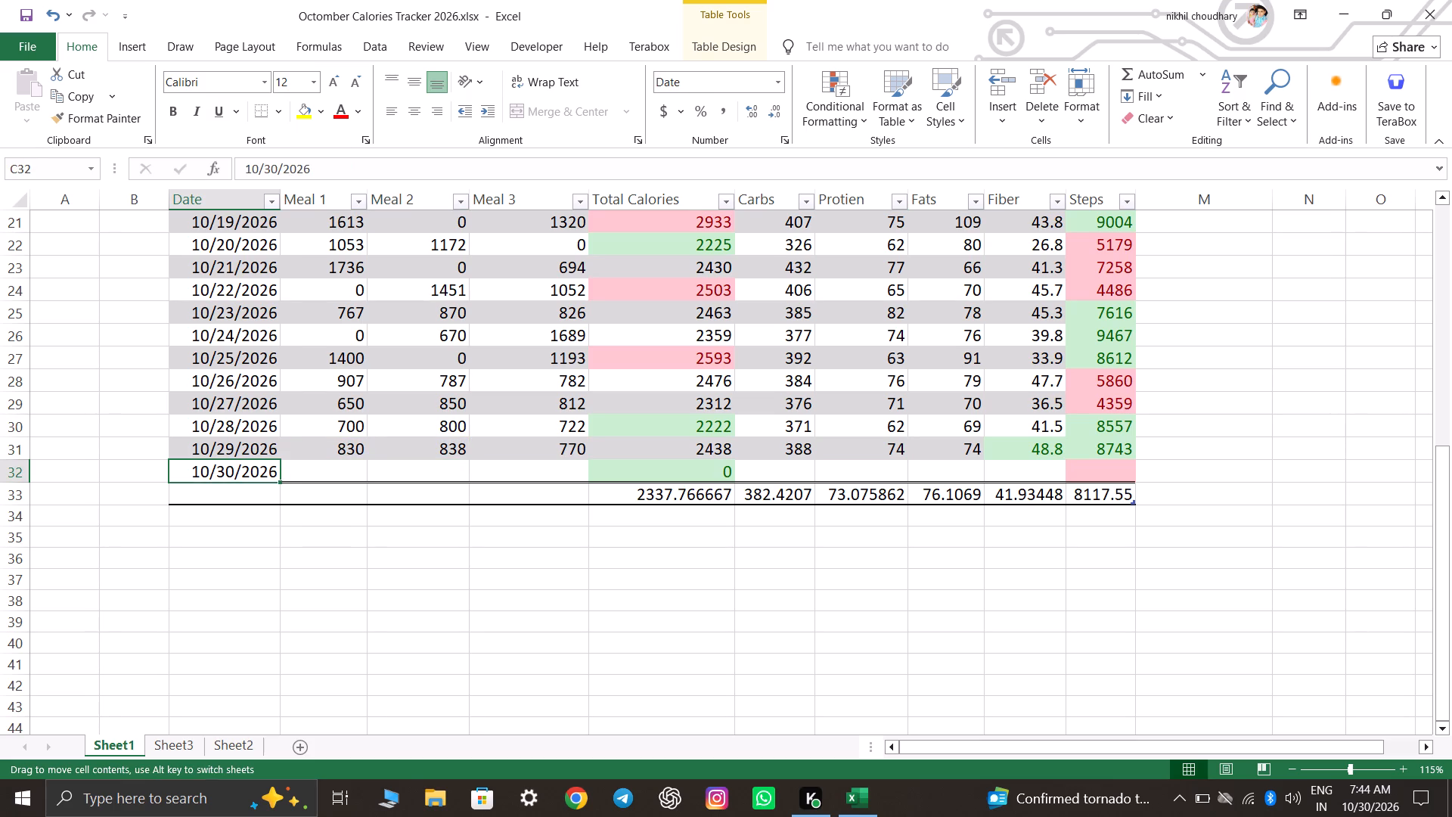
pyautogui.moveTo(279, 485); pyautogui.dragTo(282, 501)
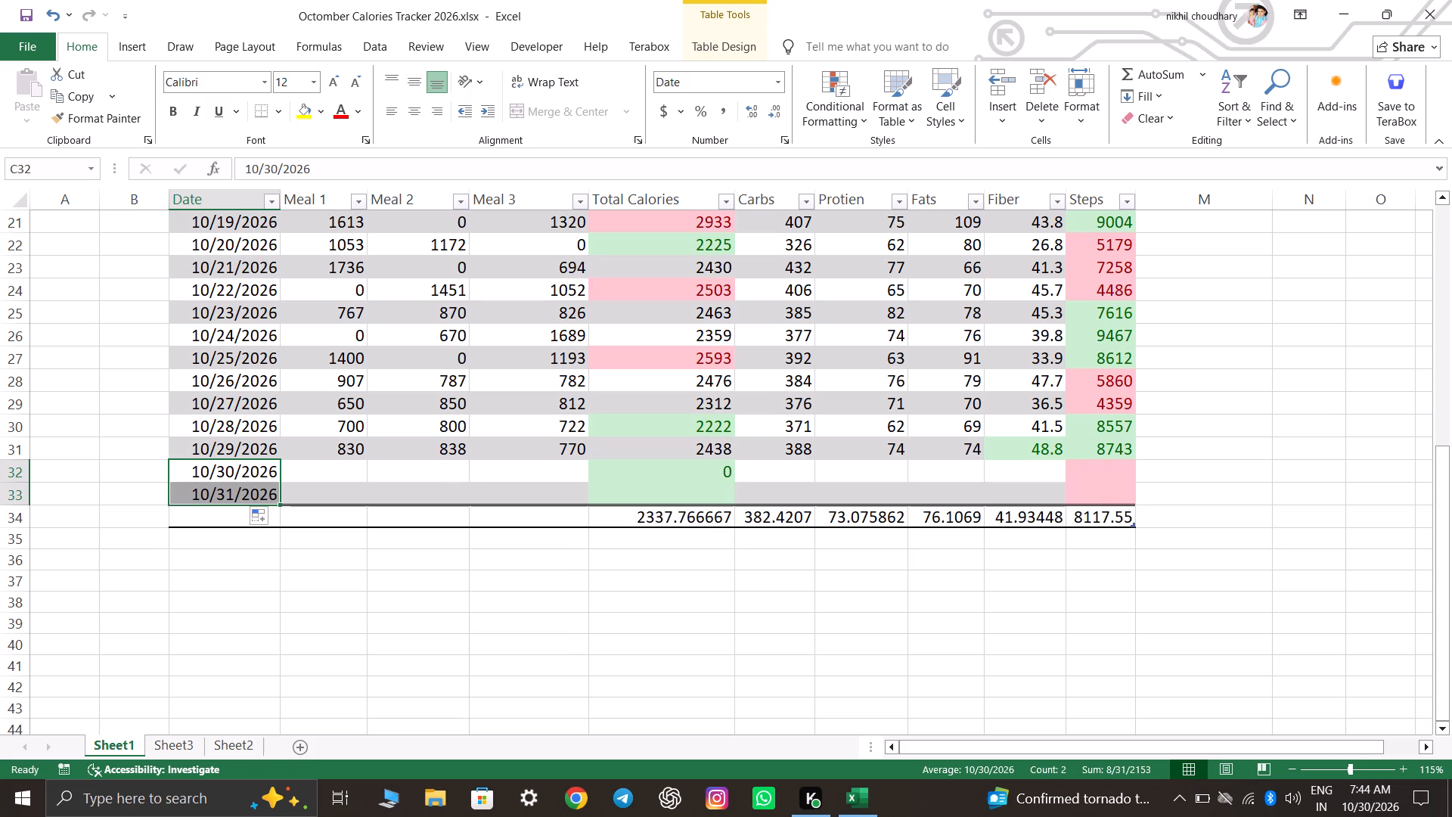
pyautogui.click(483, 616)
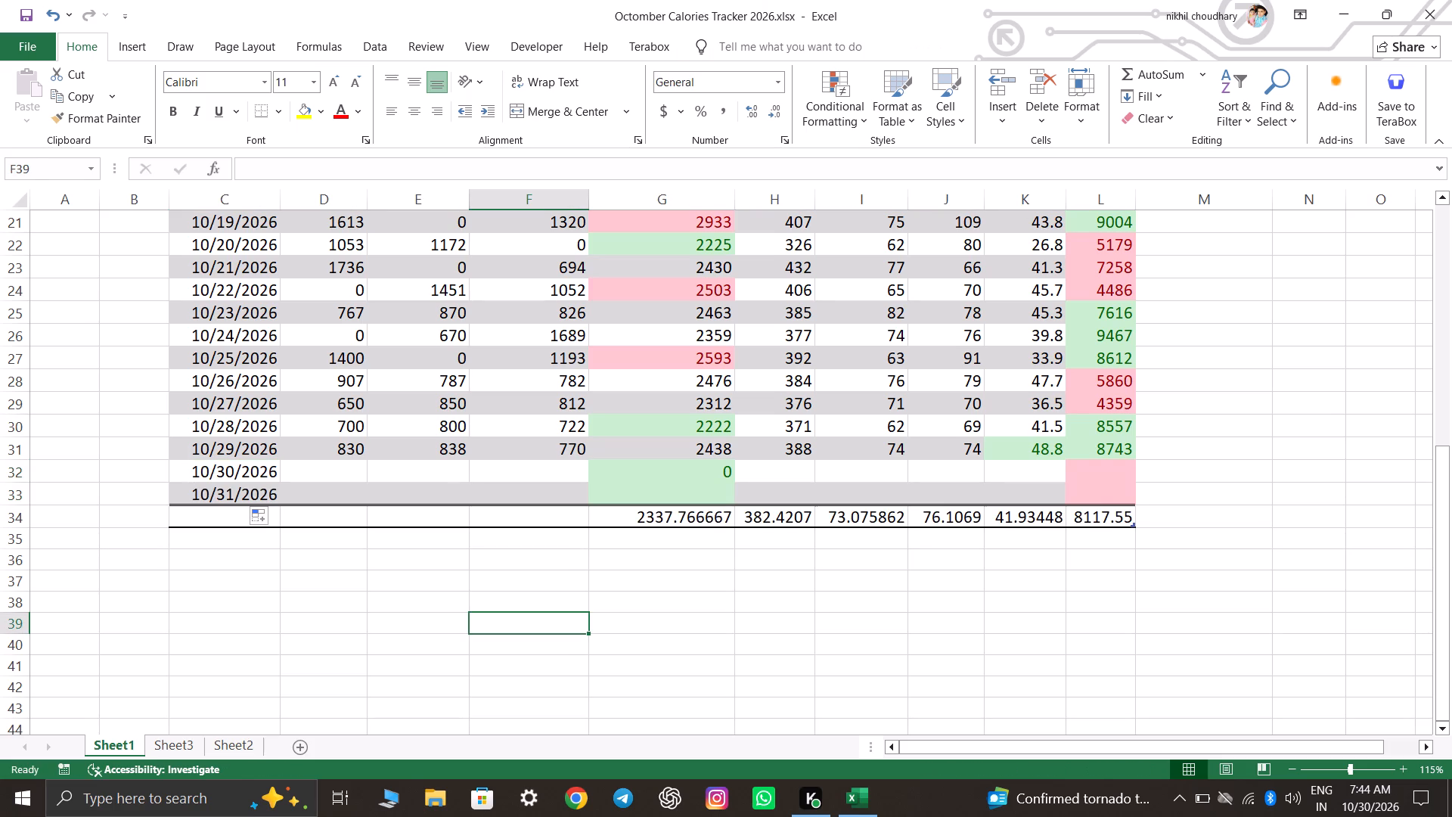
# Check the 10/30/2026 row's cells and review the tracking table from its title to its averages row.
pyautogui.click(582, 479)
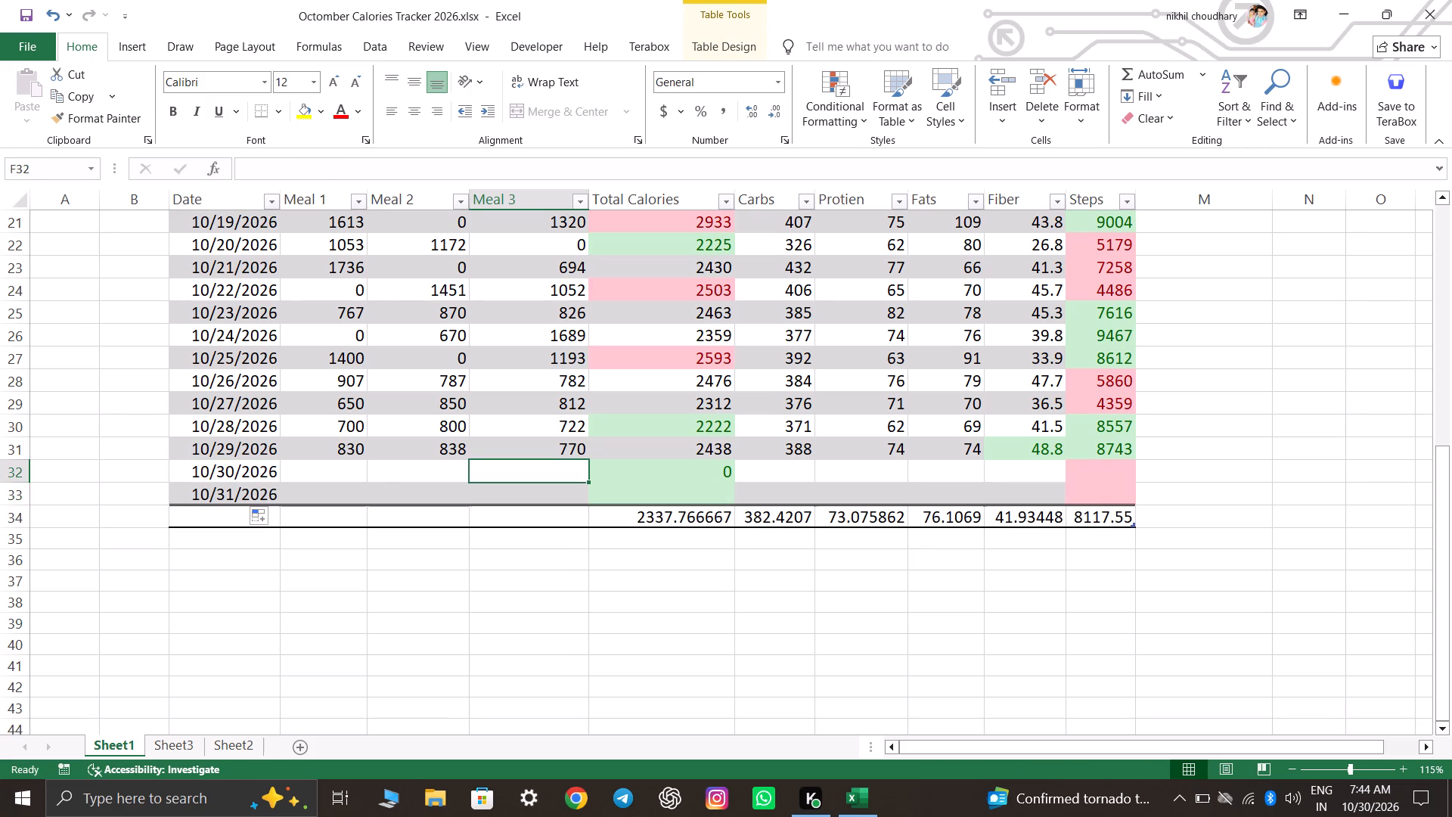
pyautogui.click(681, 471)
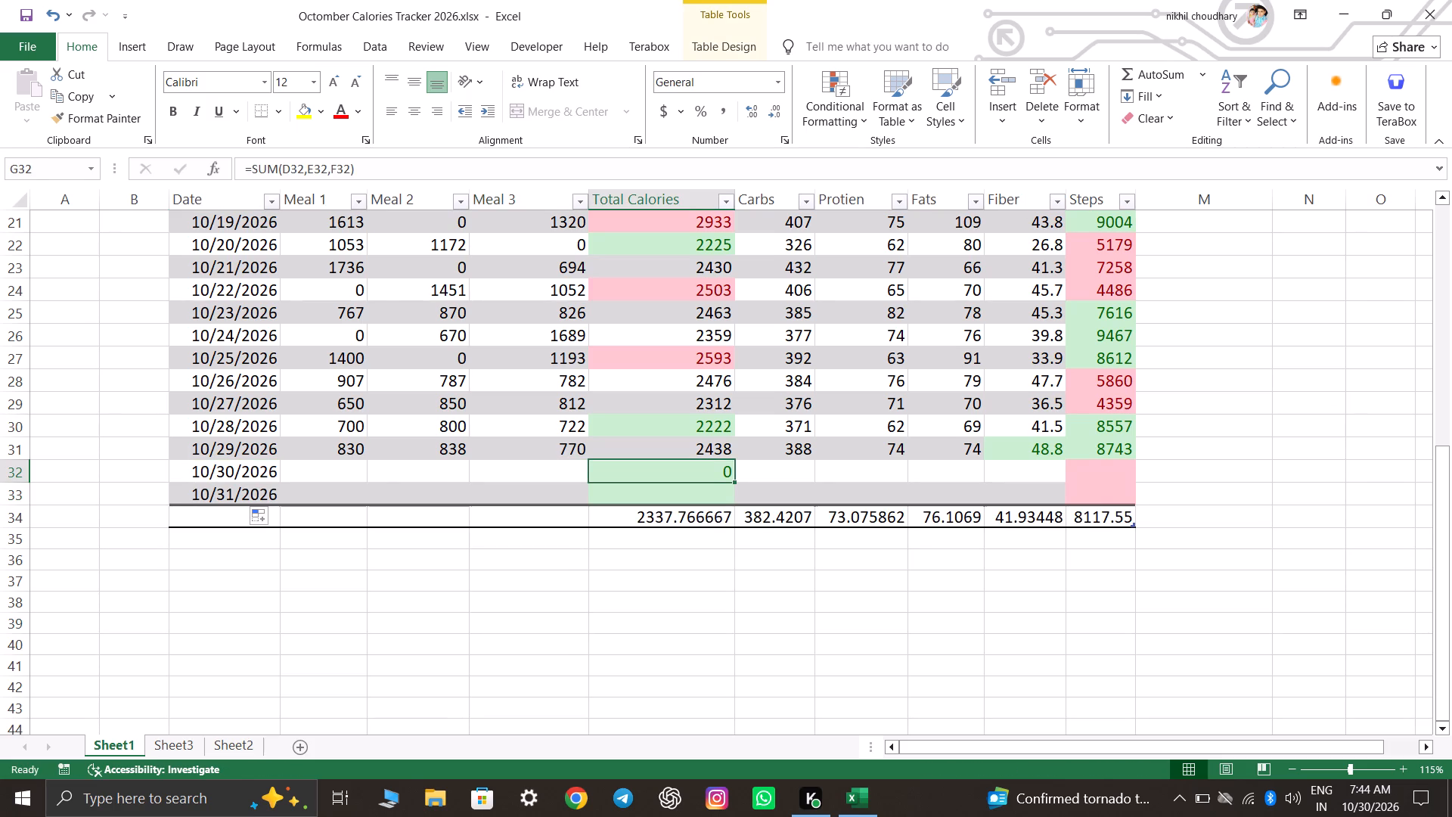
pyautogui.click(793, 480)
pyautogui.click(850, 467)
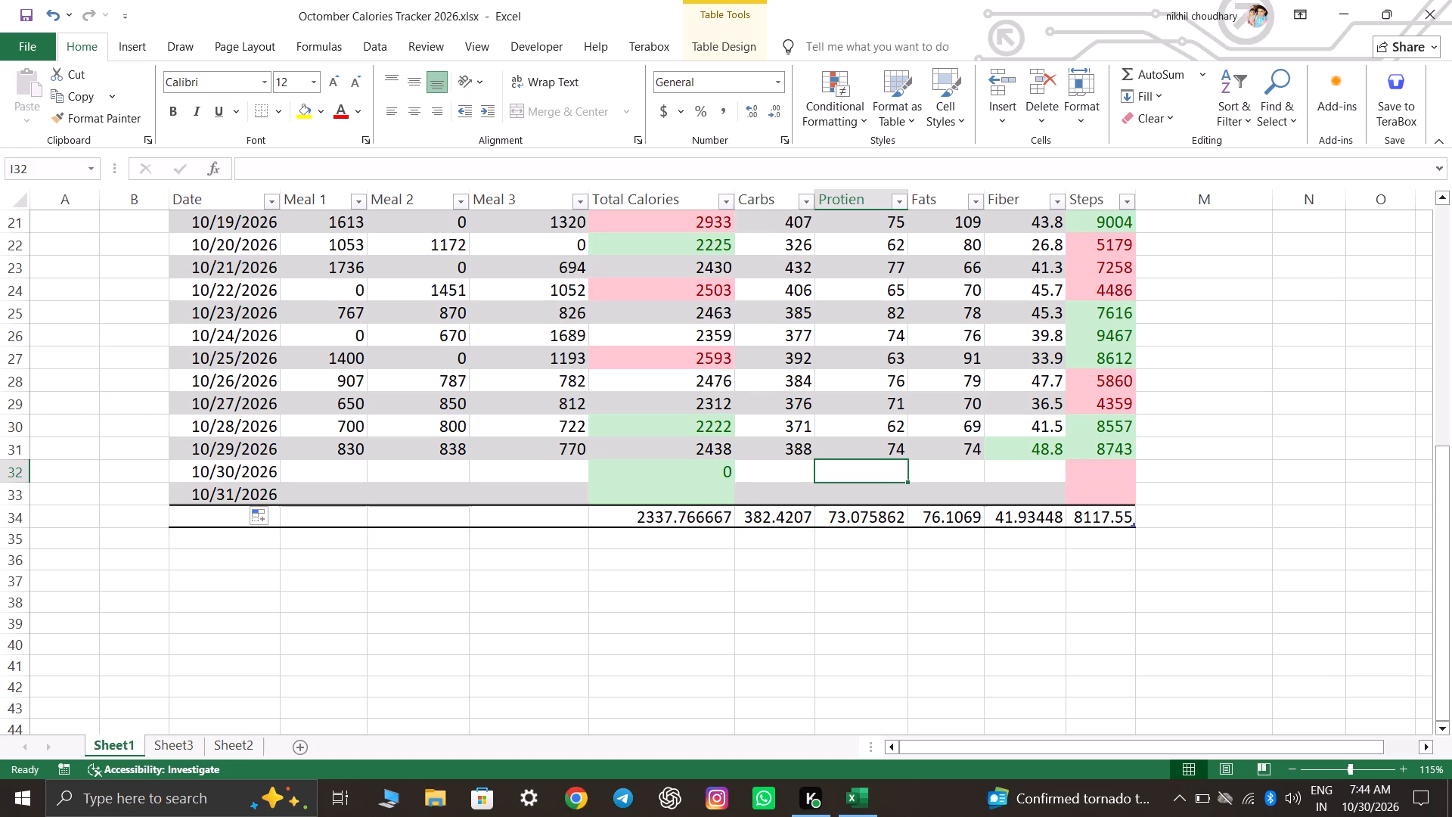
pyautogui.scroll(19, 907, 507)
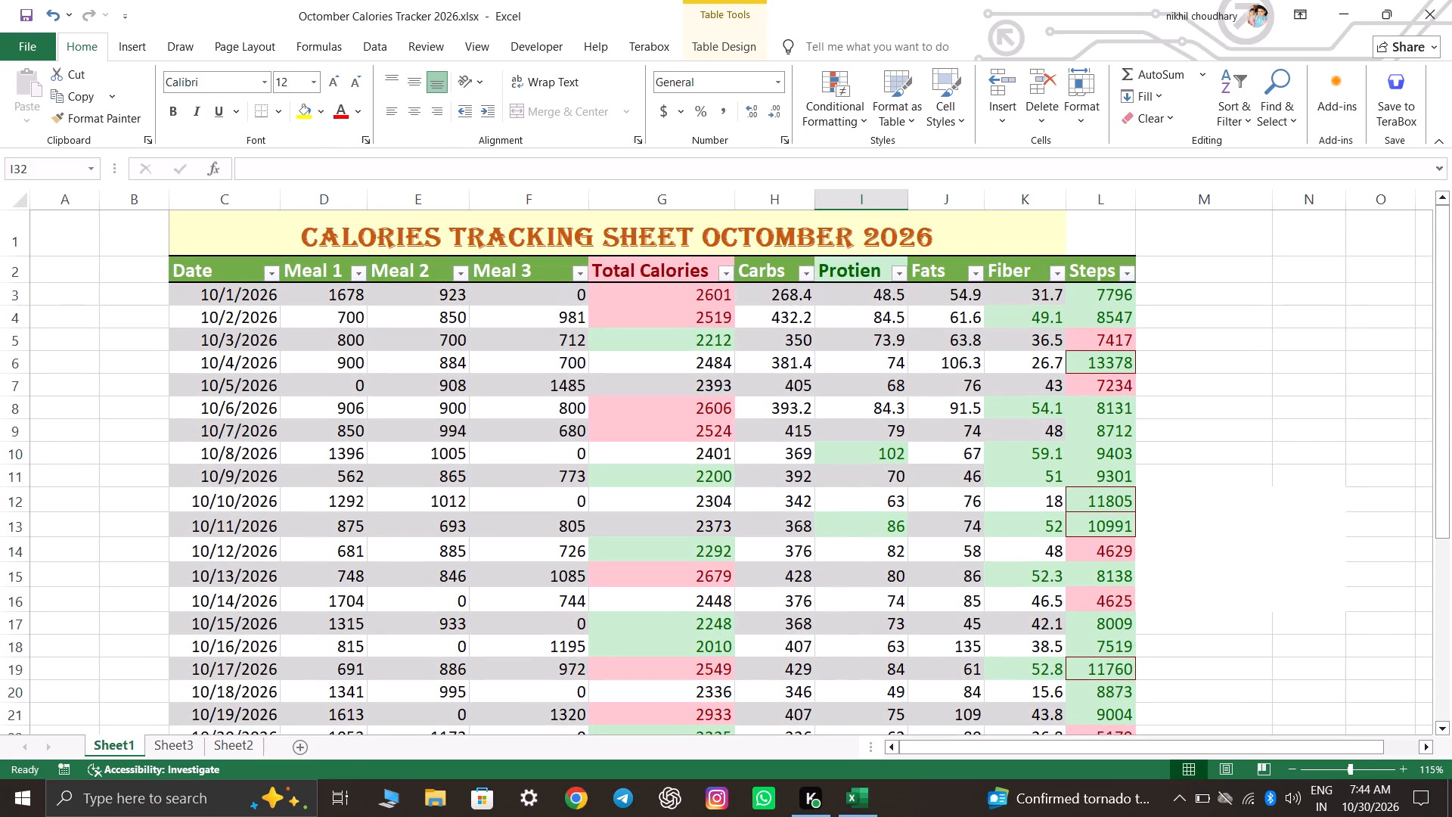
pyautogui.scroll(-12, 927, 447)
pyautogui.click(964, 536)
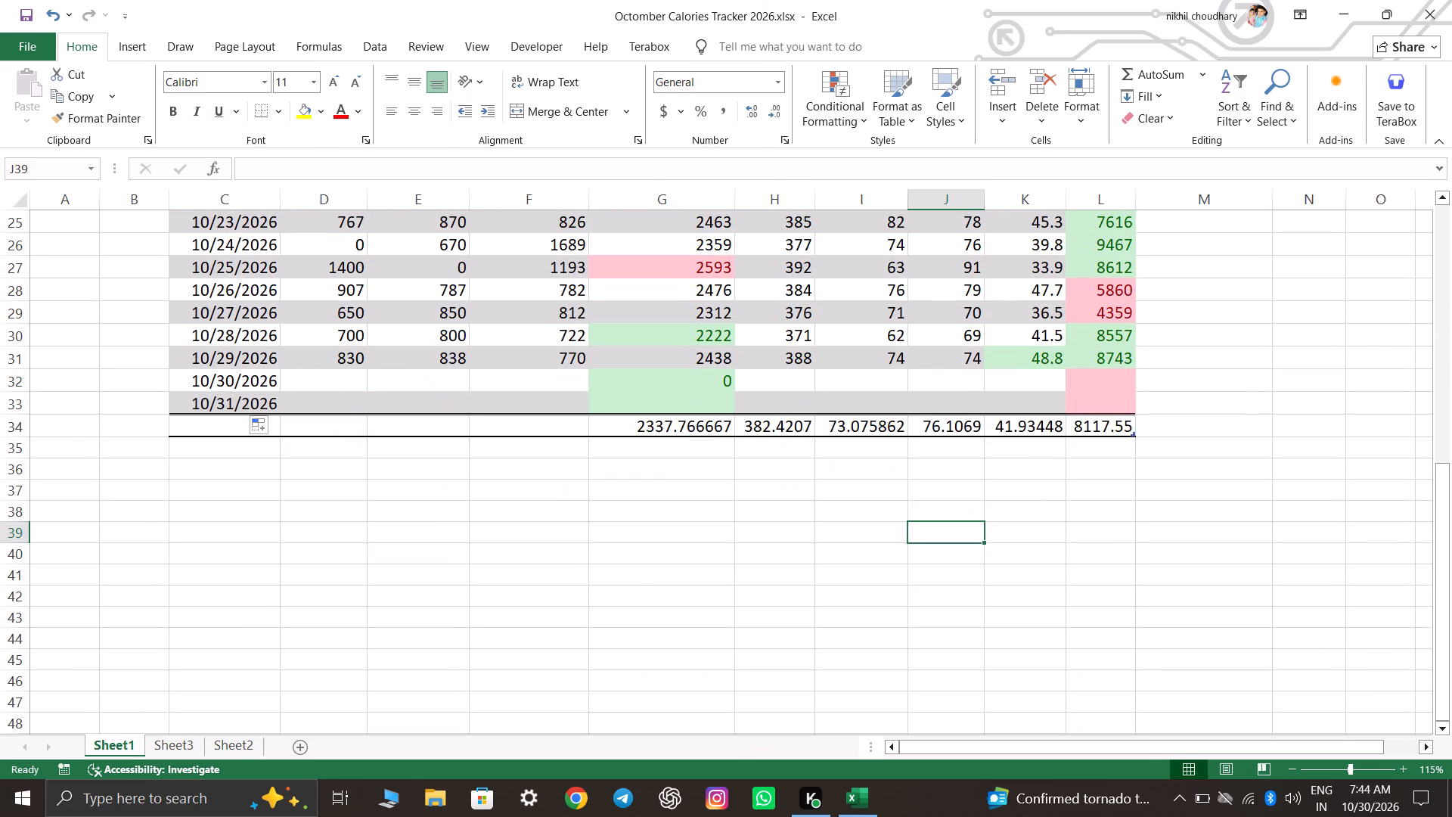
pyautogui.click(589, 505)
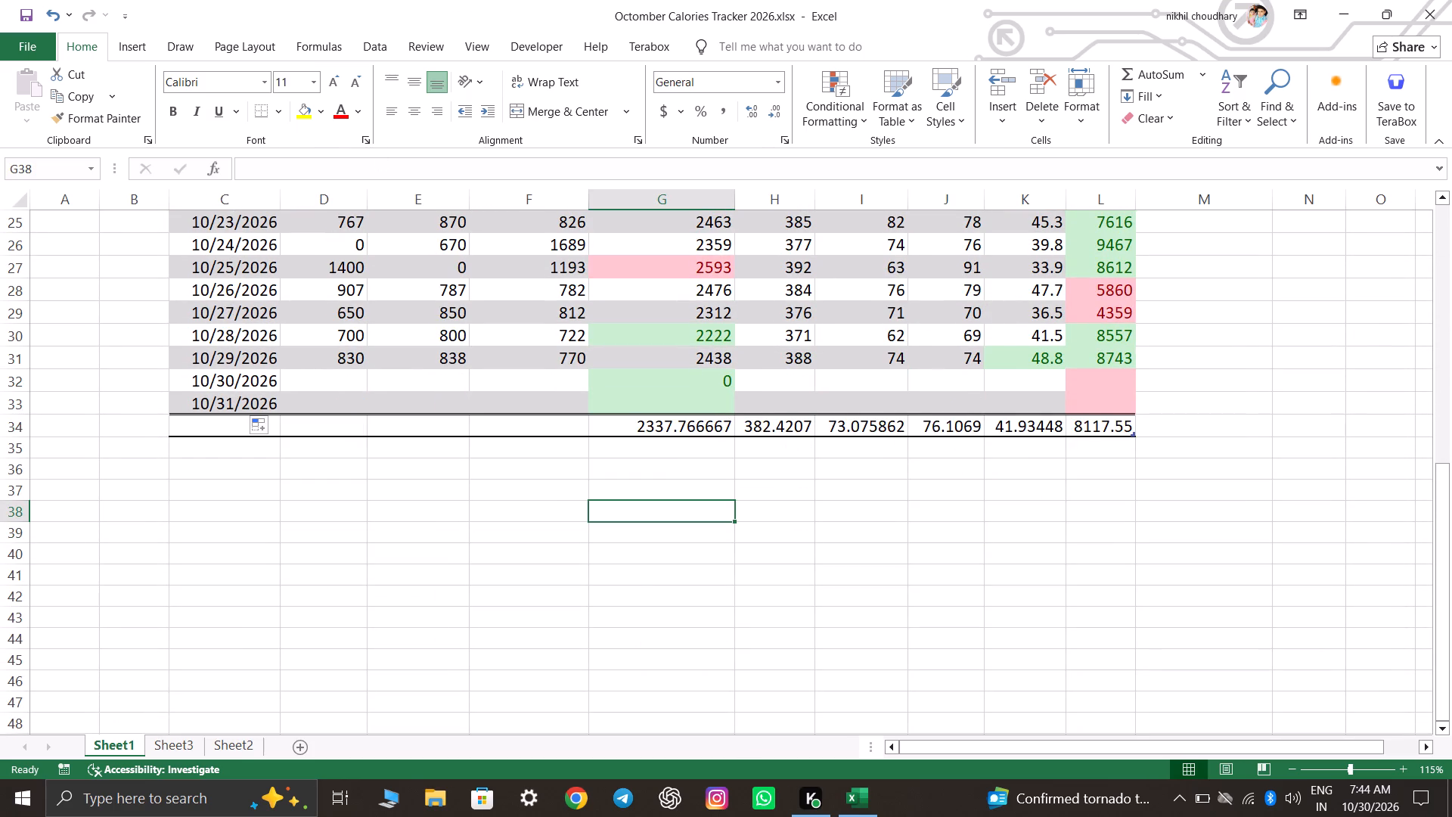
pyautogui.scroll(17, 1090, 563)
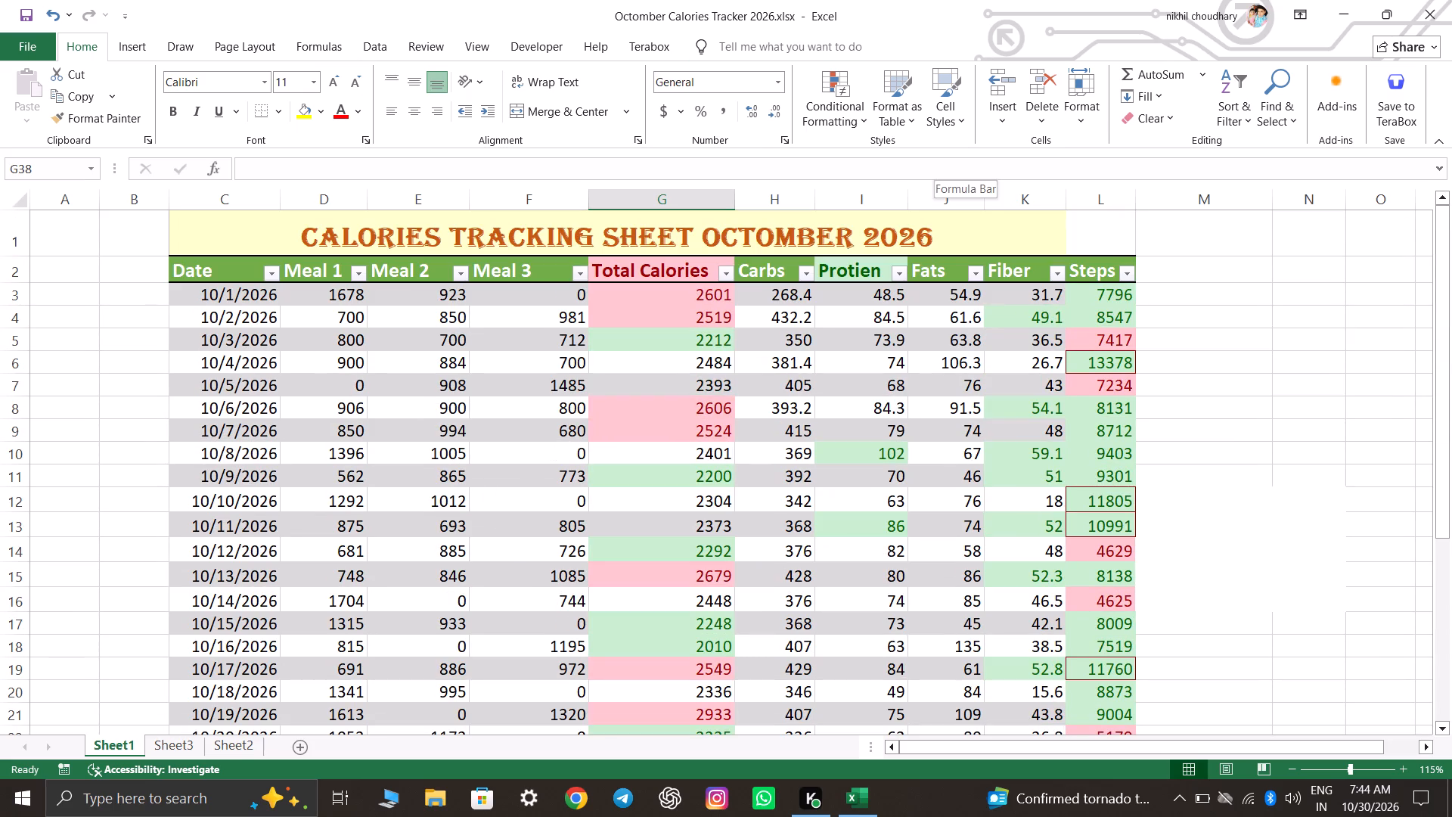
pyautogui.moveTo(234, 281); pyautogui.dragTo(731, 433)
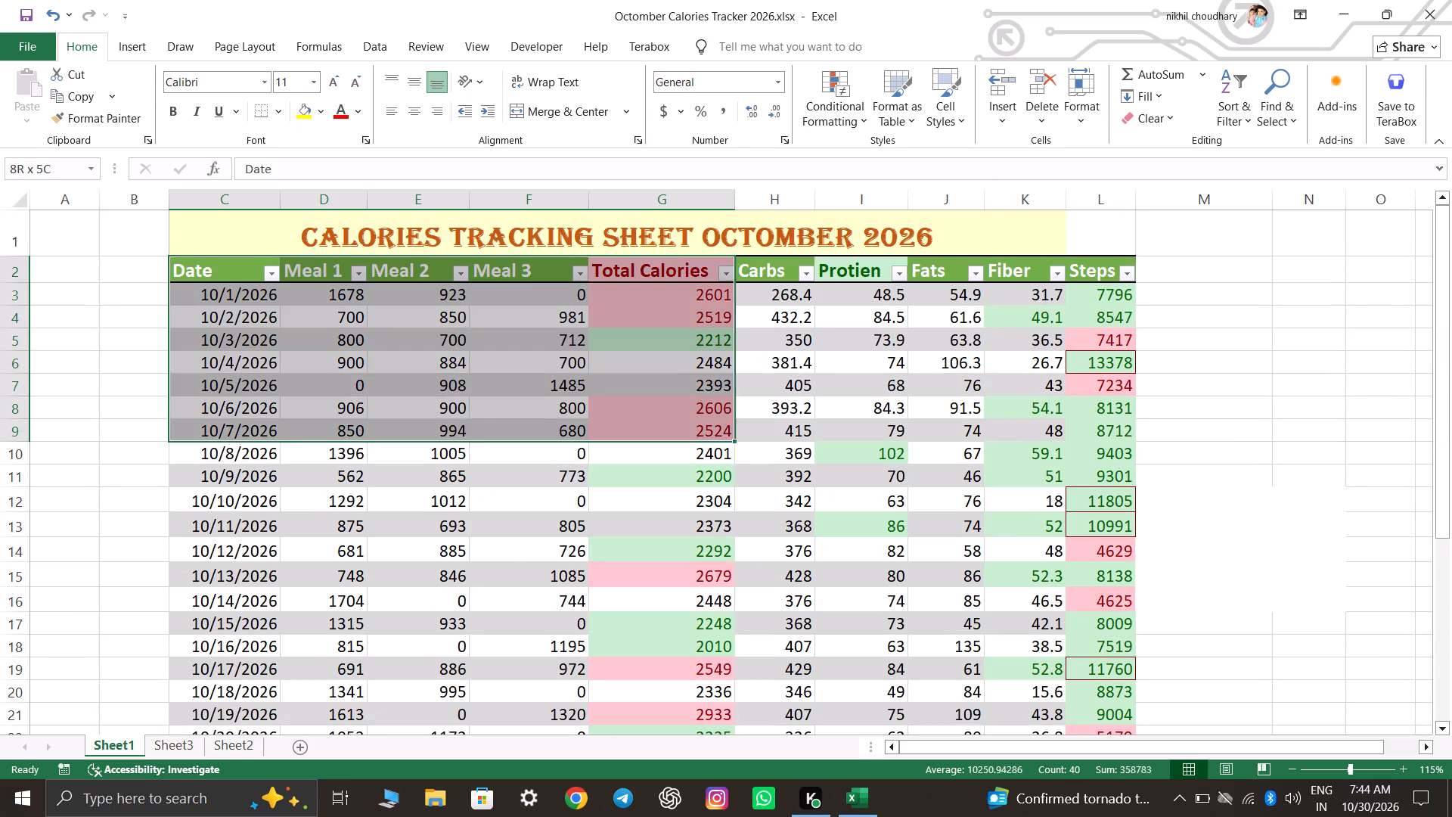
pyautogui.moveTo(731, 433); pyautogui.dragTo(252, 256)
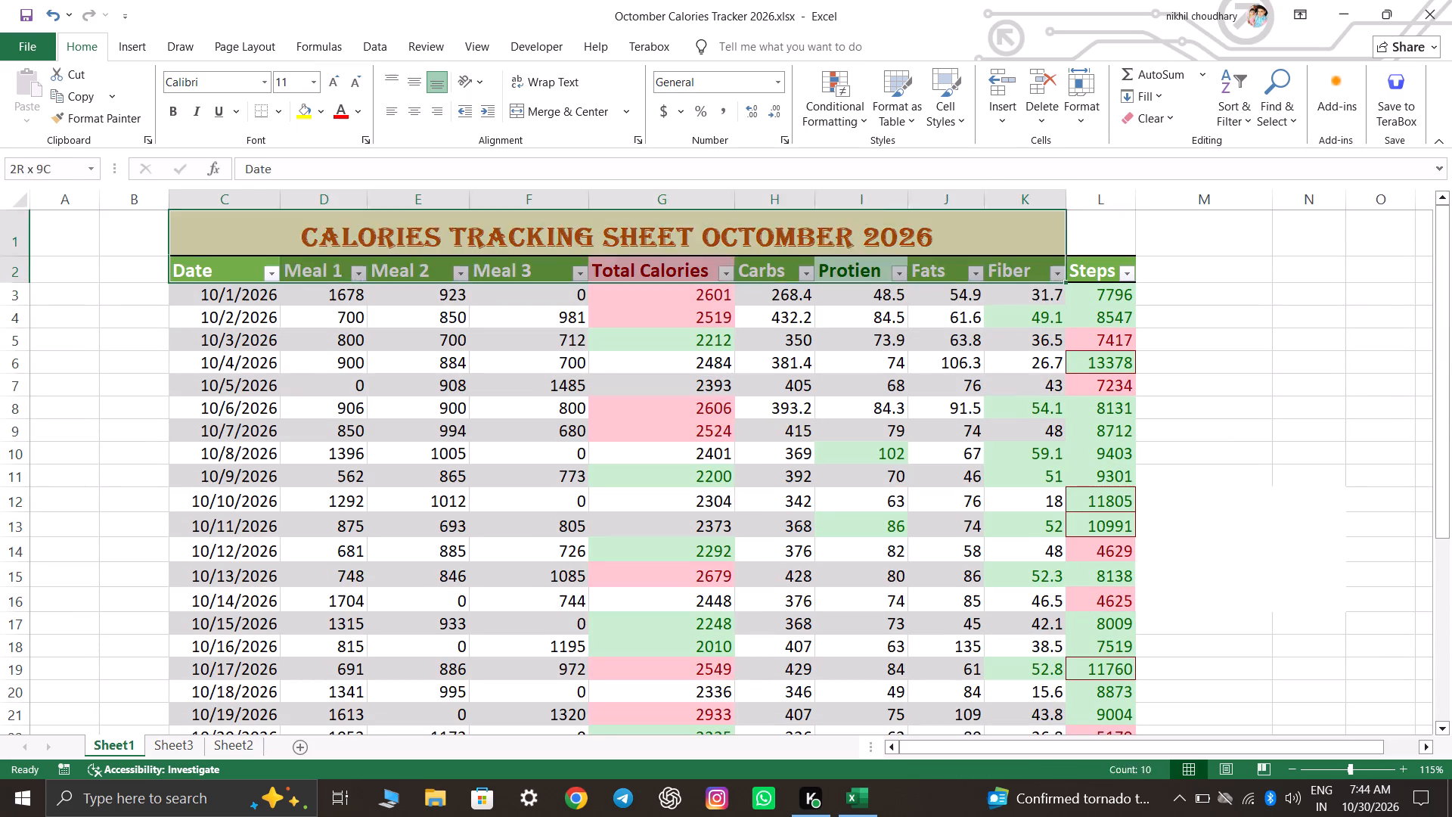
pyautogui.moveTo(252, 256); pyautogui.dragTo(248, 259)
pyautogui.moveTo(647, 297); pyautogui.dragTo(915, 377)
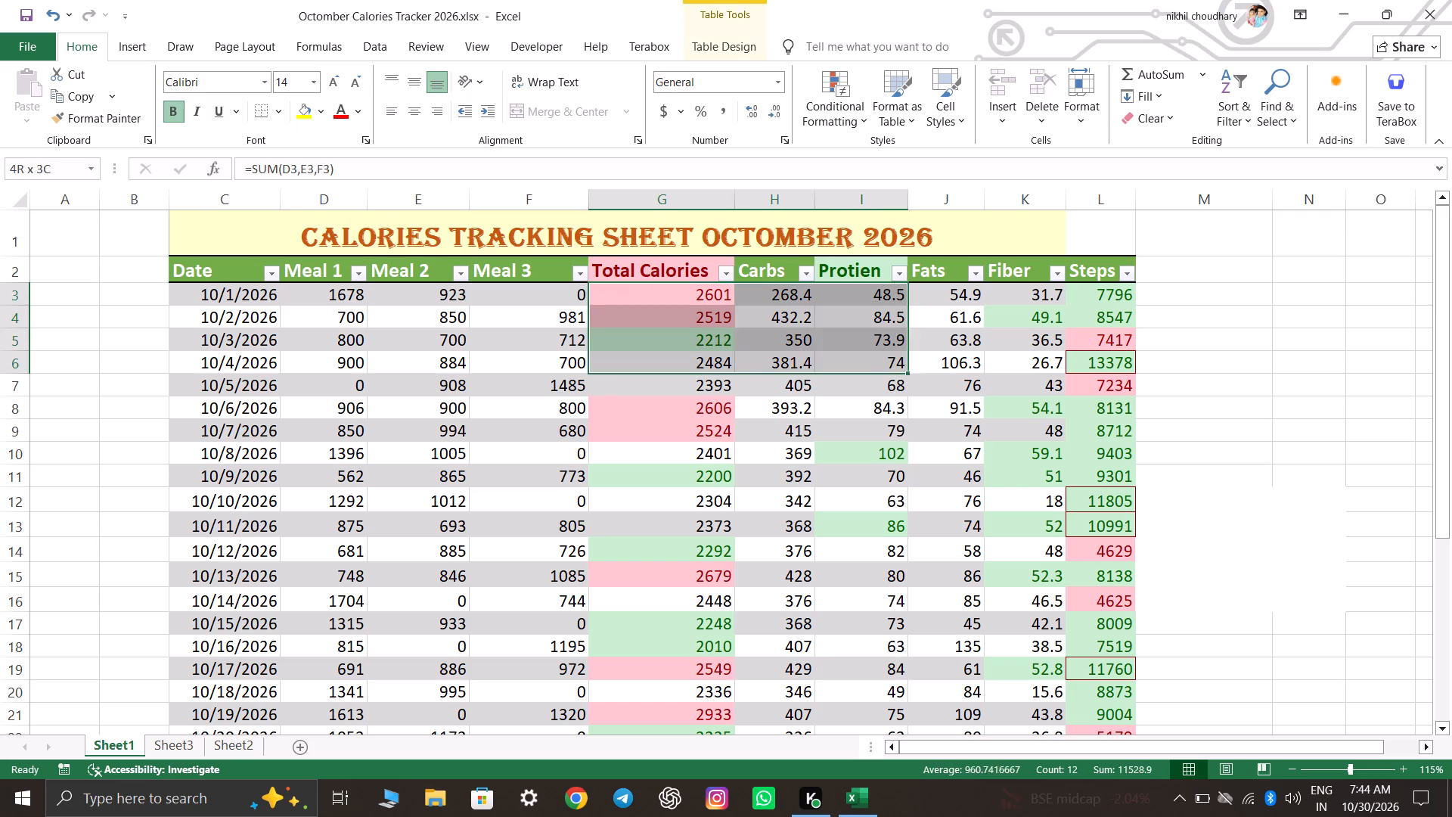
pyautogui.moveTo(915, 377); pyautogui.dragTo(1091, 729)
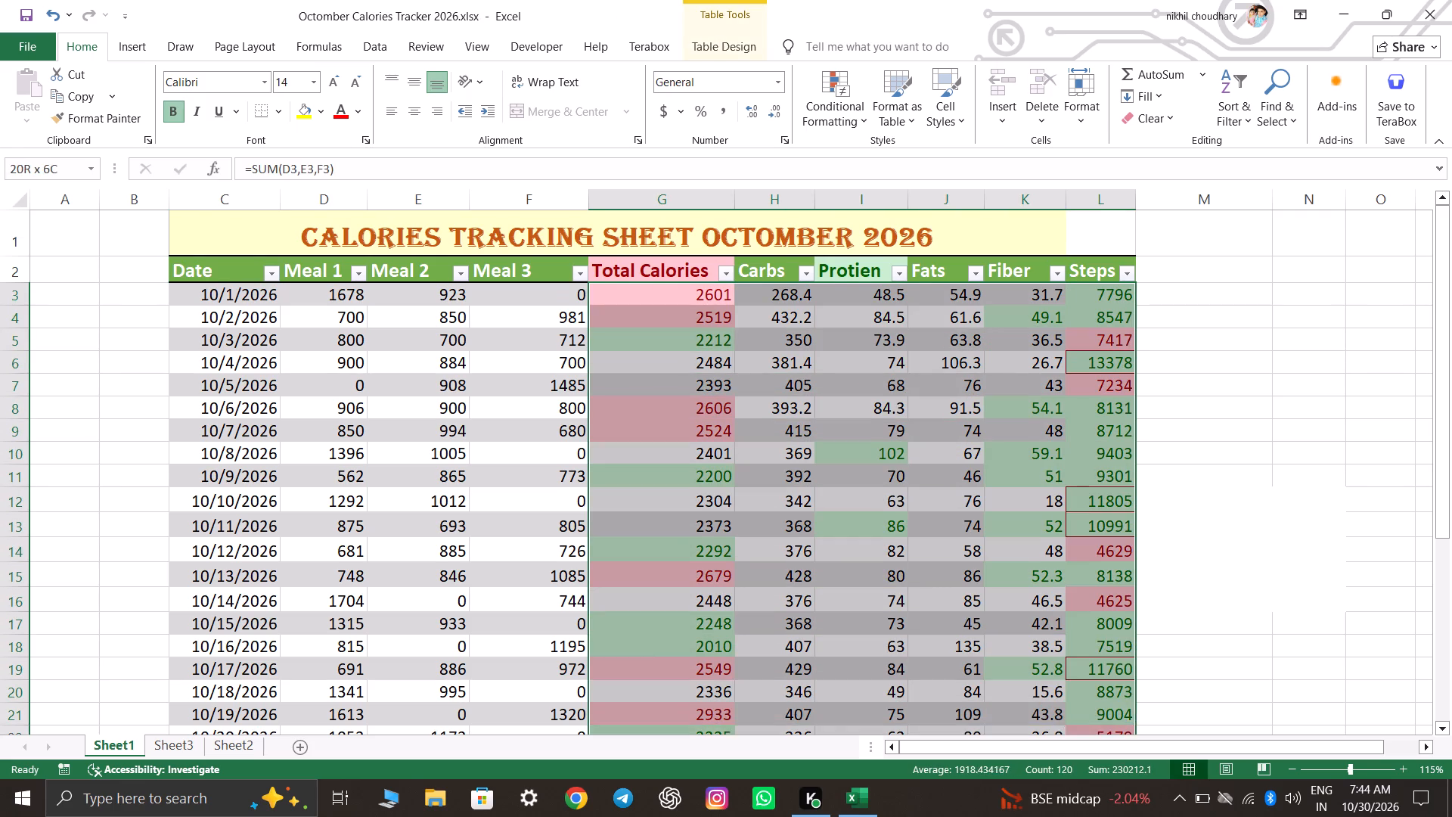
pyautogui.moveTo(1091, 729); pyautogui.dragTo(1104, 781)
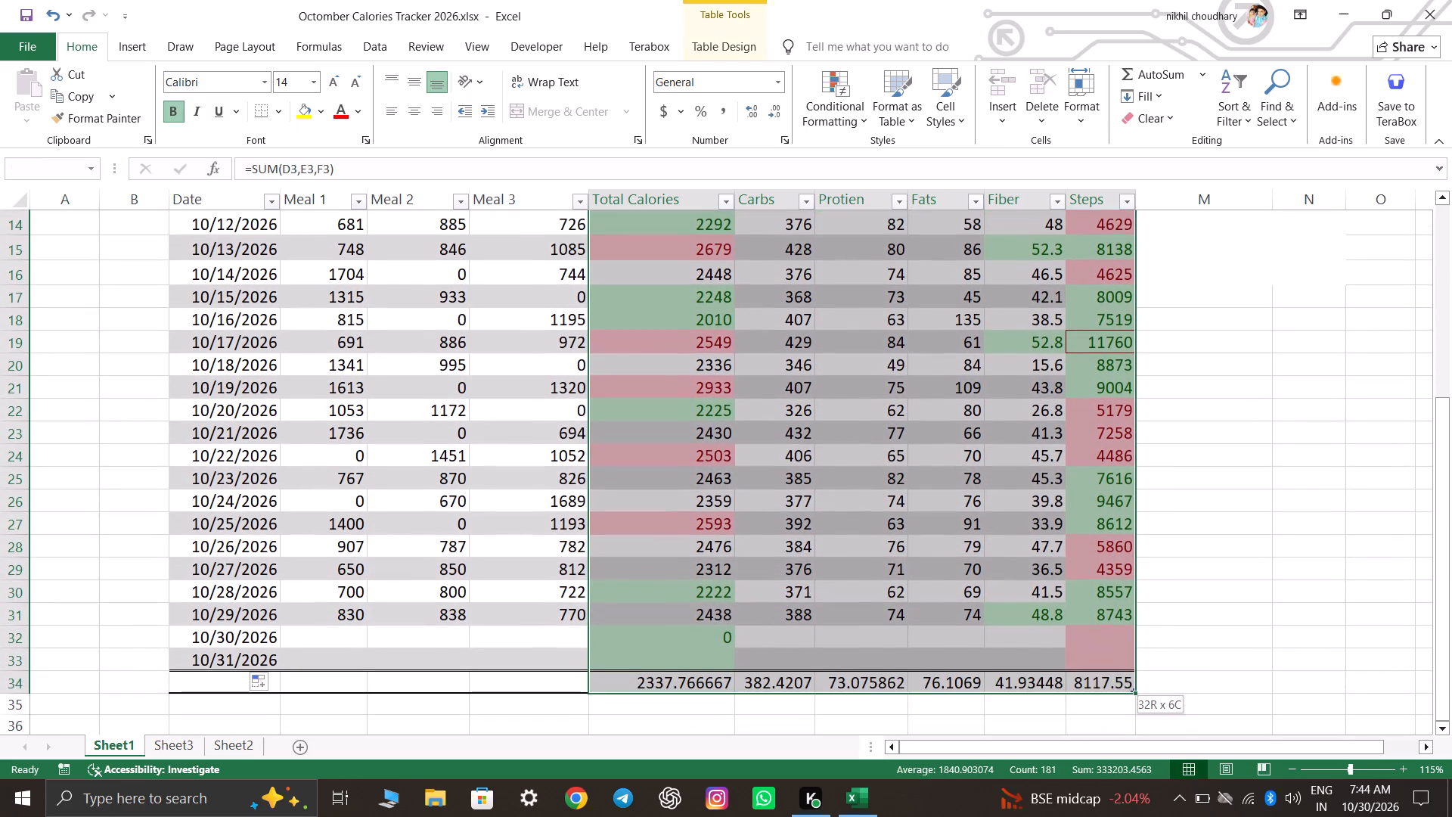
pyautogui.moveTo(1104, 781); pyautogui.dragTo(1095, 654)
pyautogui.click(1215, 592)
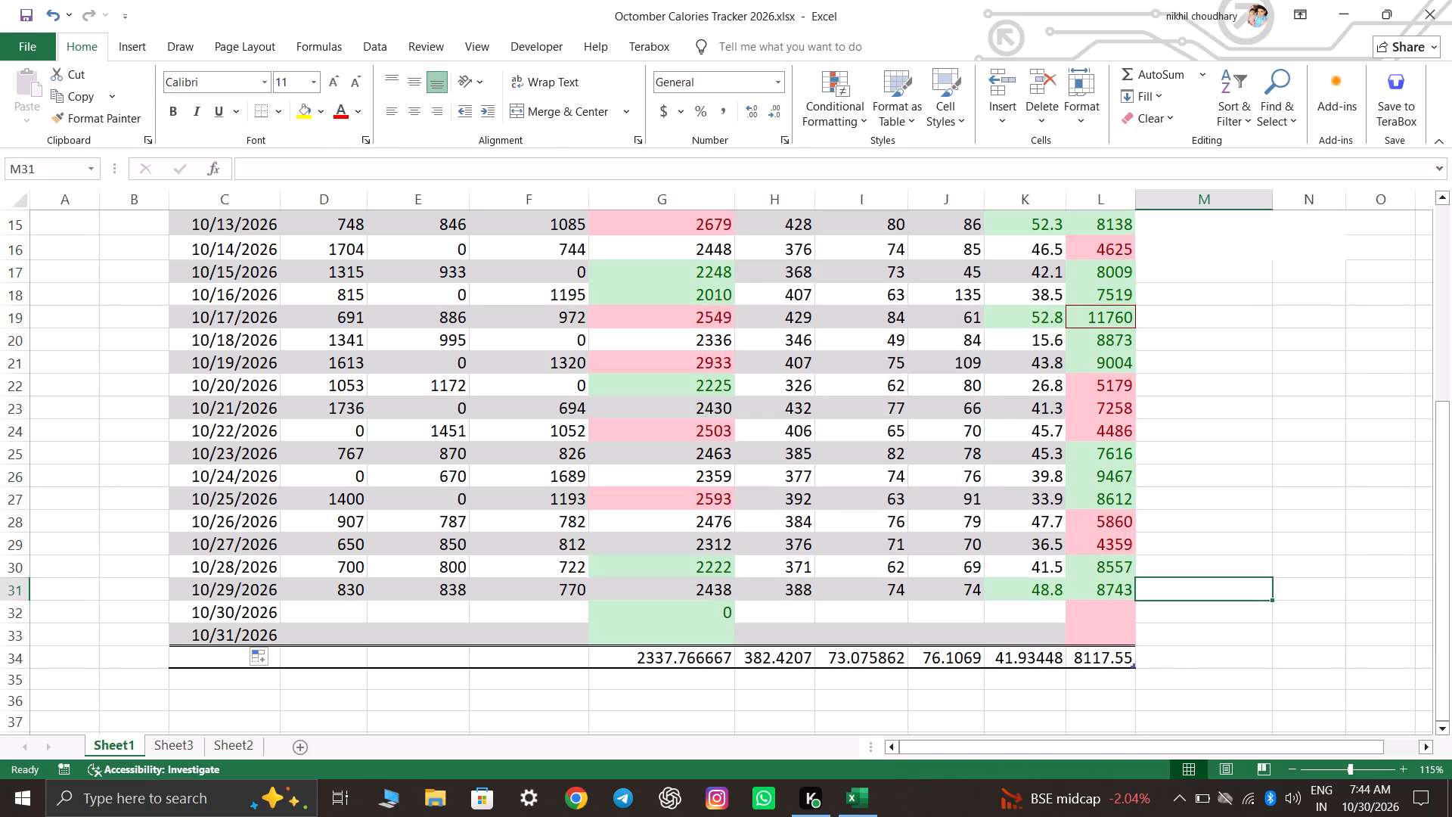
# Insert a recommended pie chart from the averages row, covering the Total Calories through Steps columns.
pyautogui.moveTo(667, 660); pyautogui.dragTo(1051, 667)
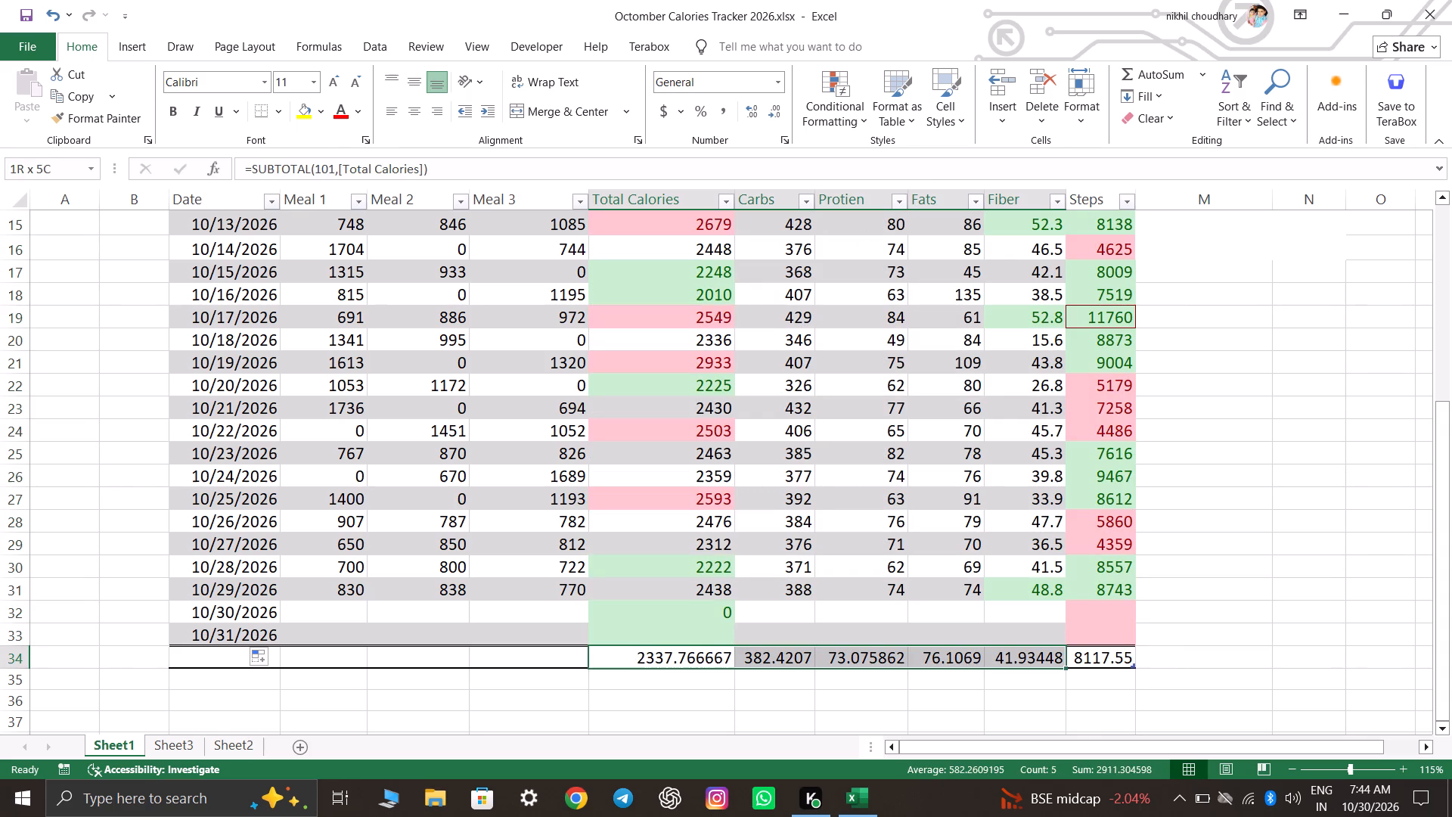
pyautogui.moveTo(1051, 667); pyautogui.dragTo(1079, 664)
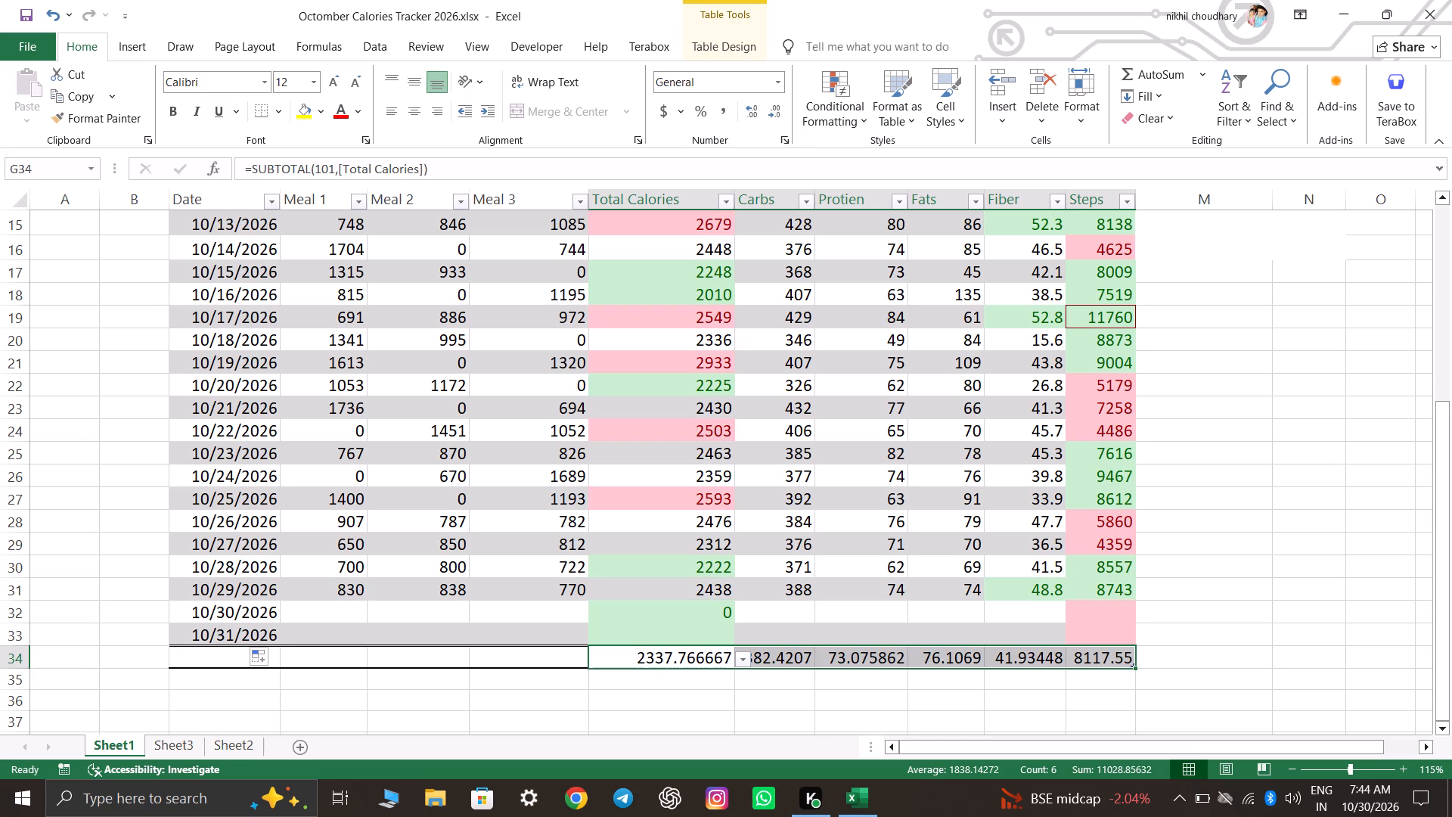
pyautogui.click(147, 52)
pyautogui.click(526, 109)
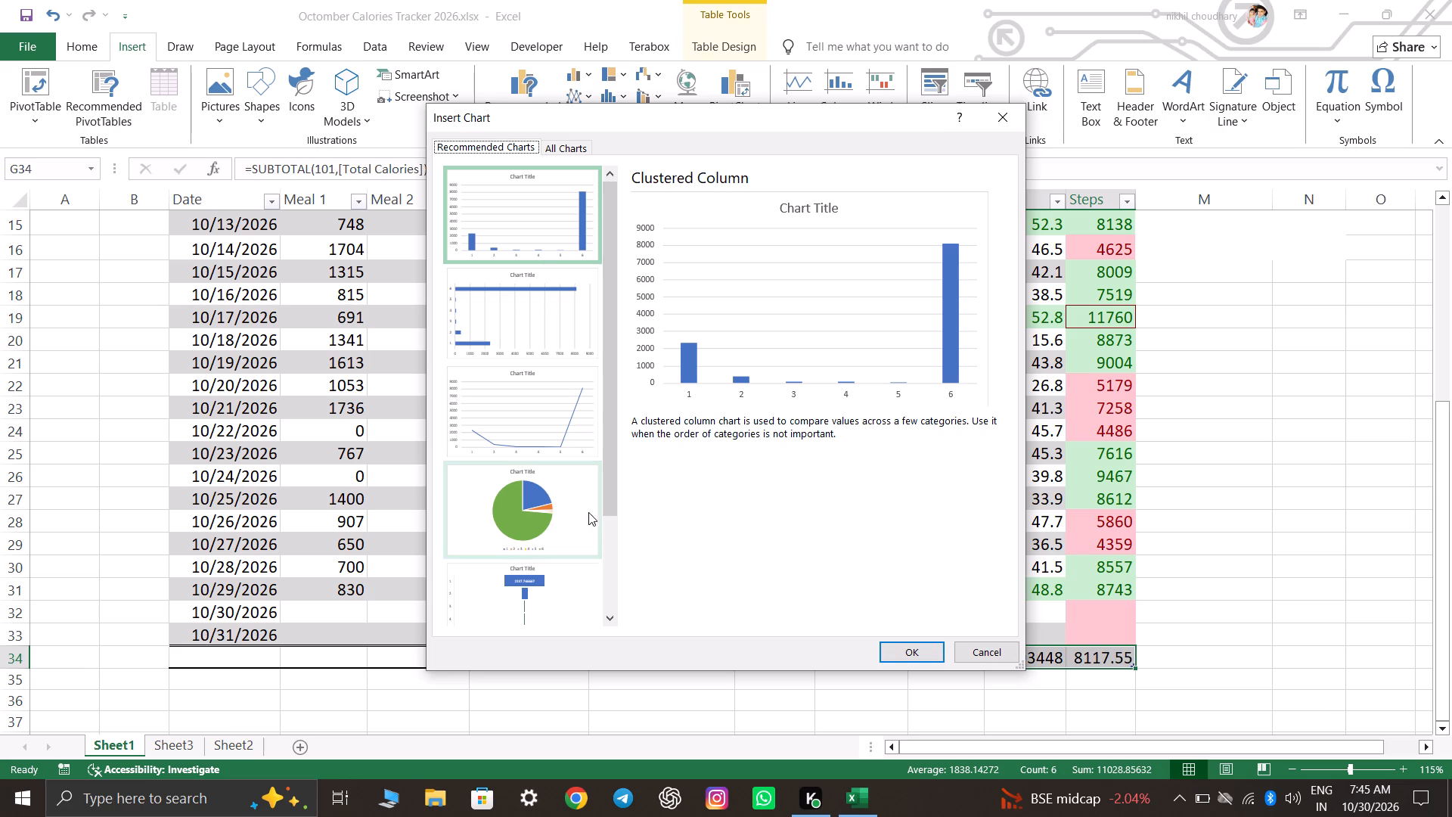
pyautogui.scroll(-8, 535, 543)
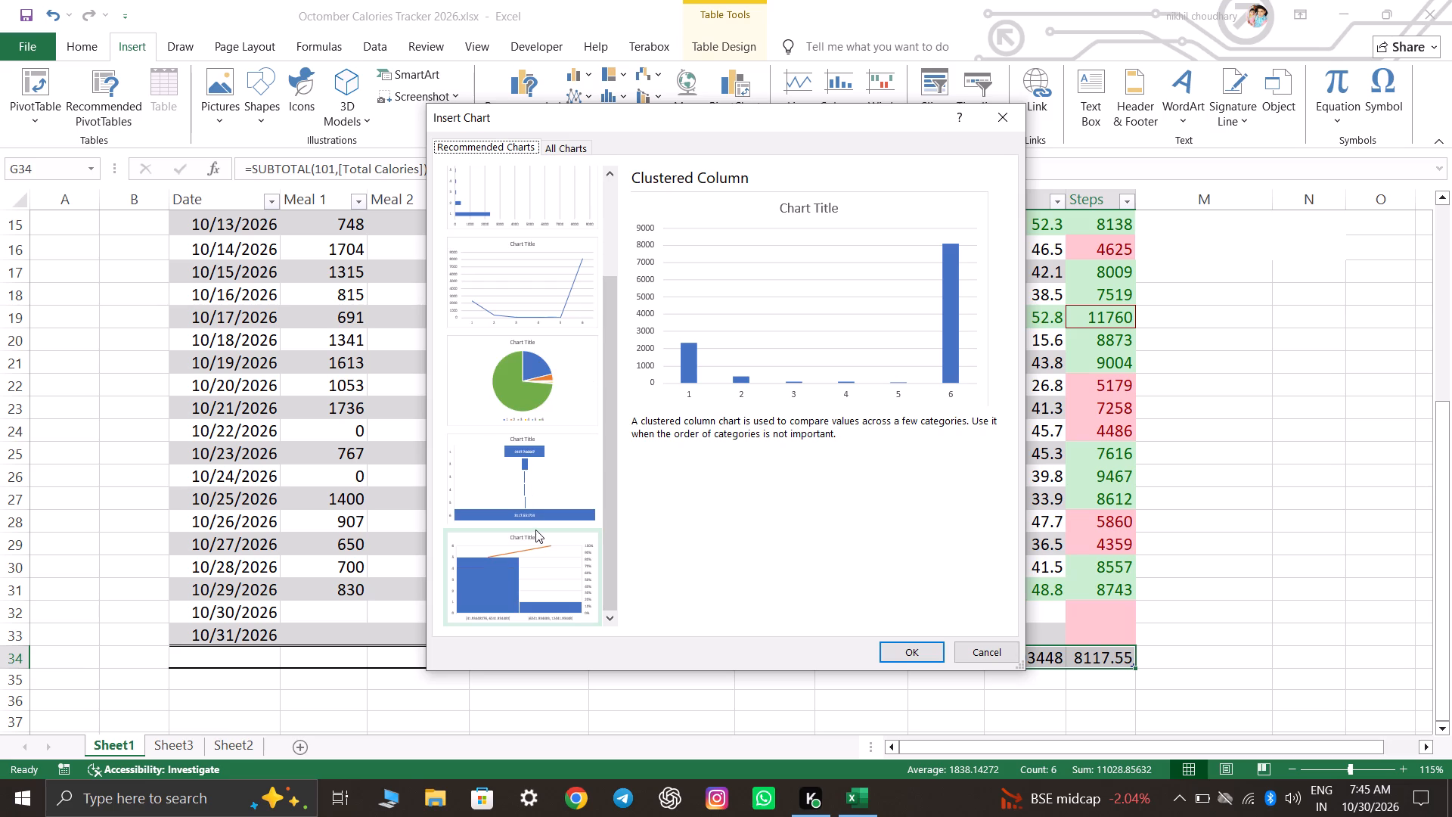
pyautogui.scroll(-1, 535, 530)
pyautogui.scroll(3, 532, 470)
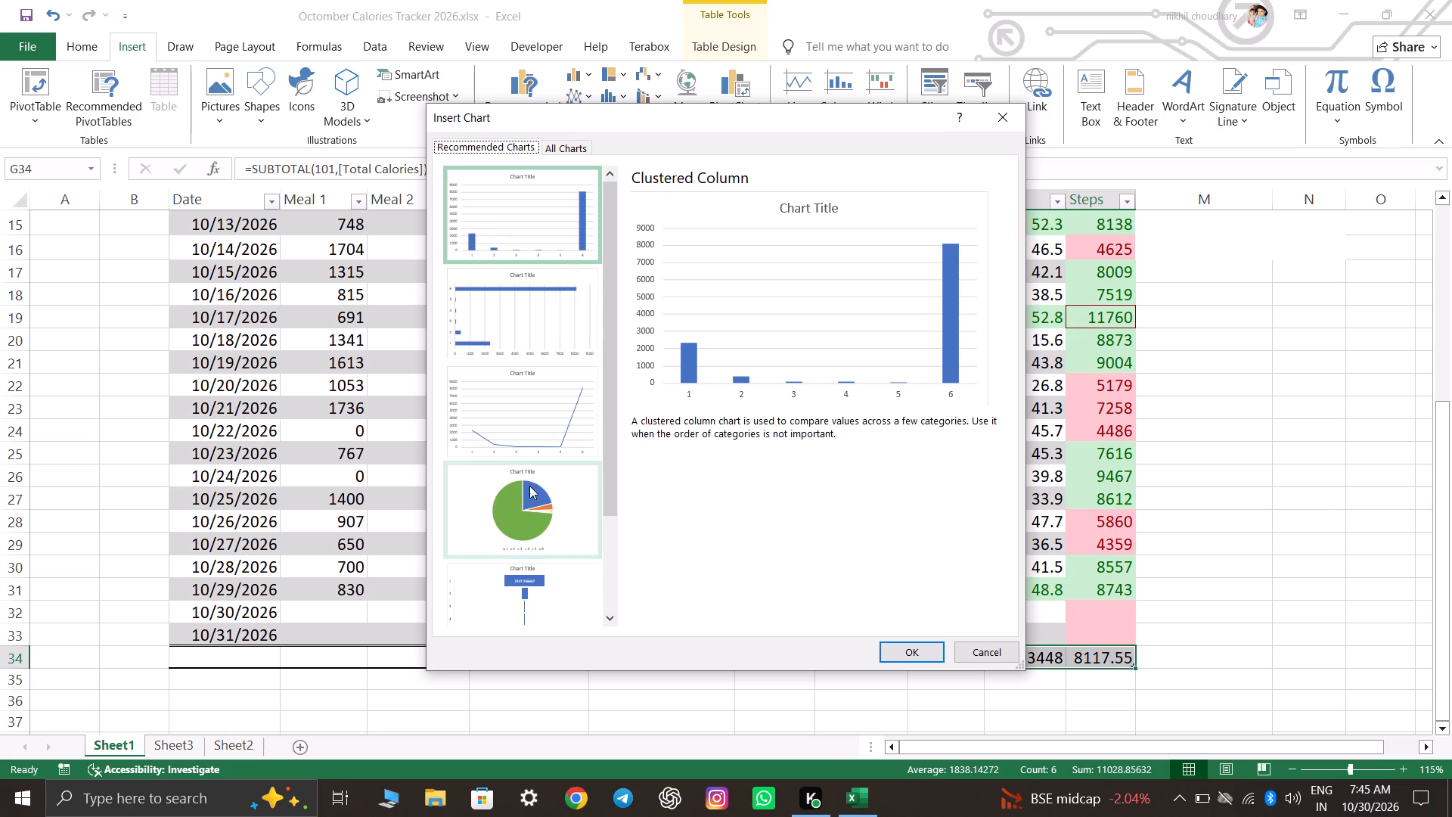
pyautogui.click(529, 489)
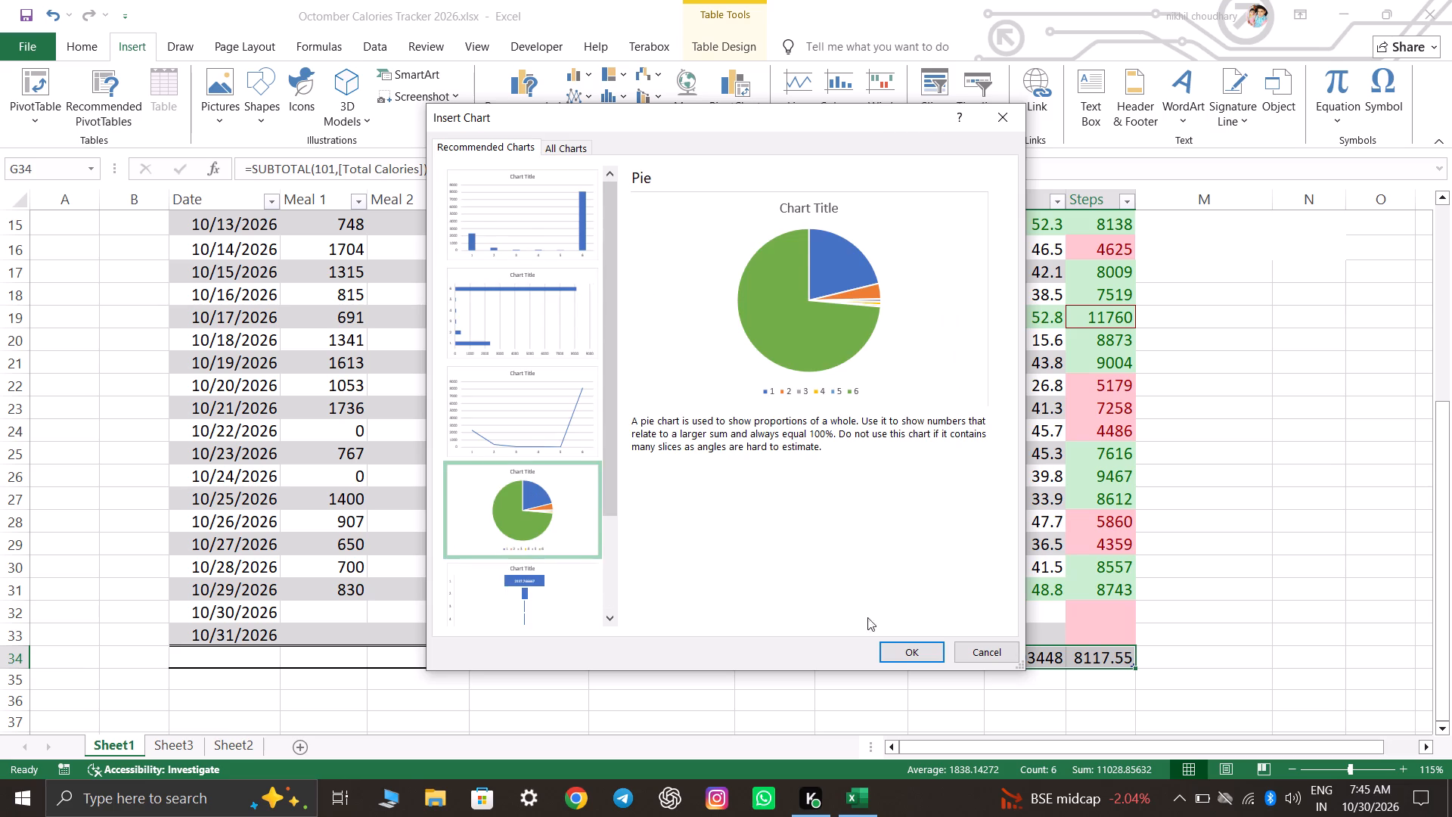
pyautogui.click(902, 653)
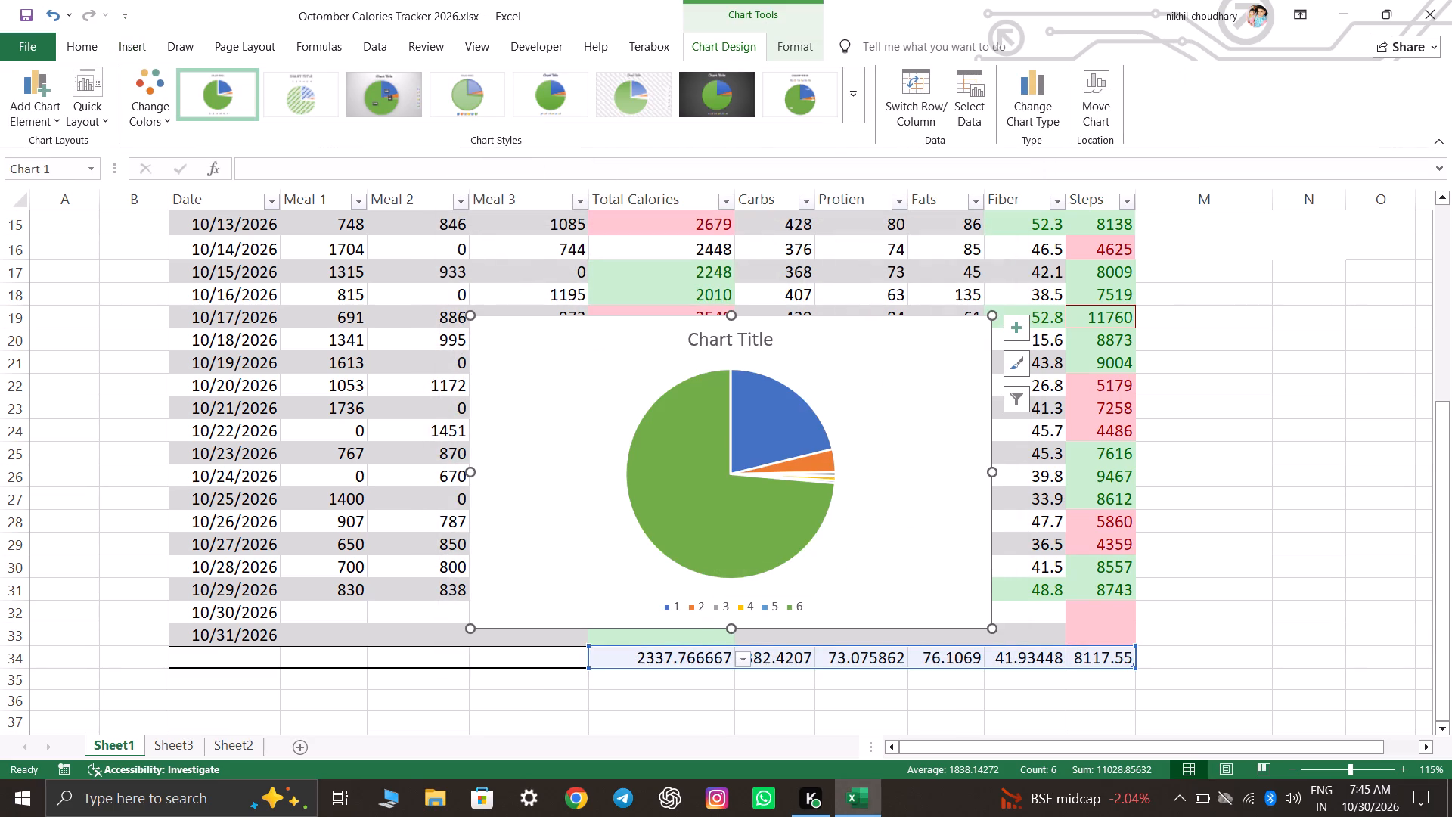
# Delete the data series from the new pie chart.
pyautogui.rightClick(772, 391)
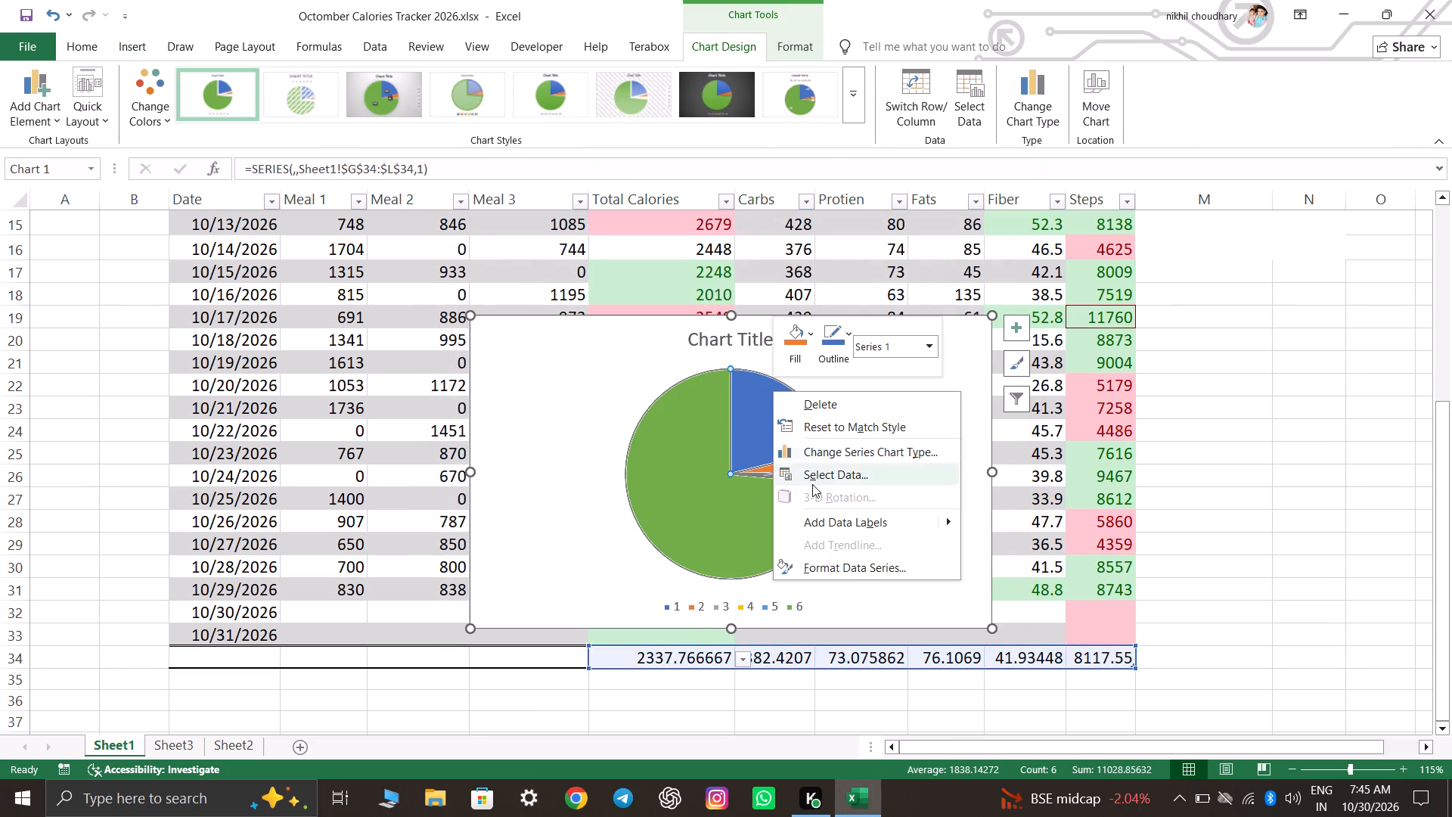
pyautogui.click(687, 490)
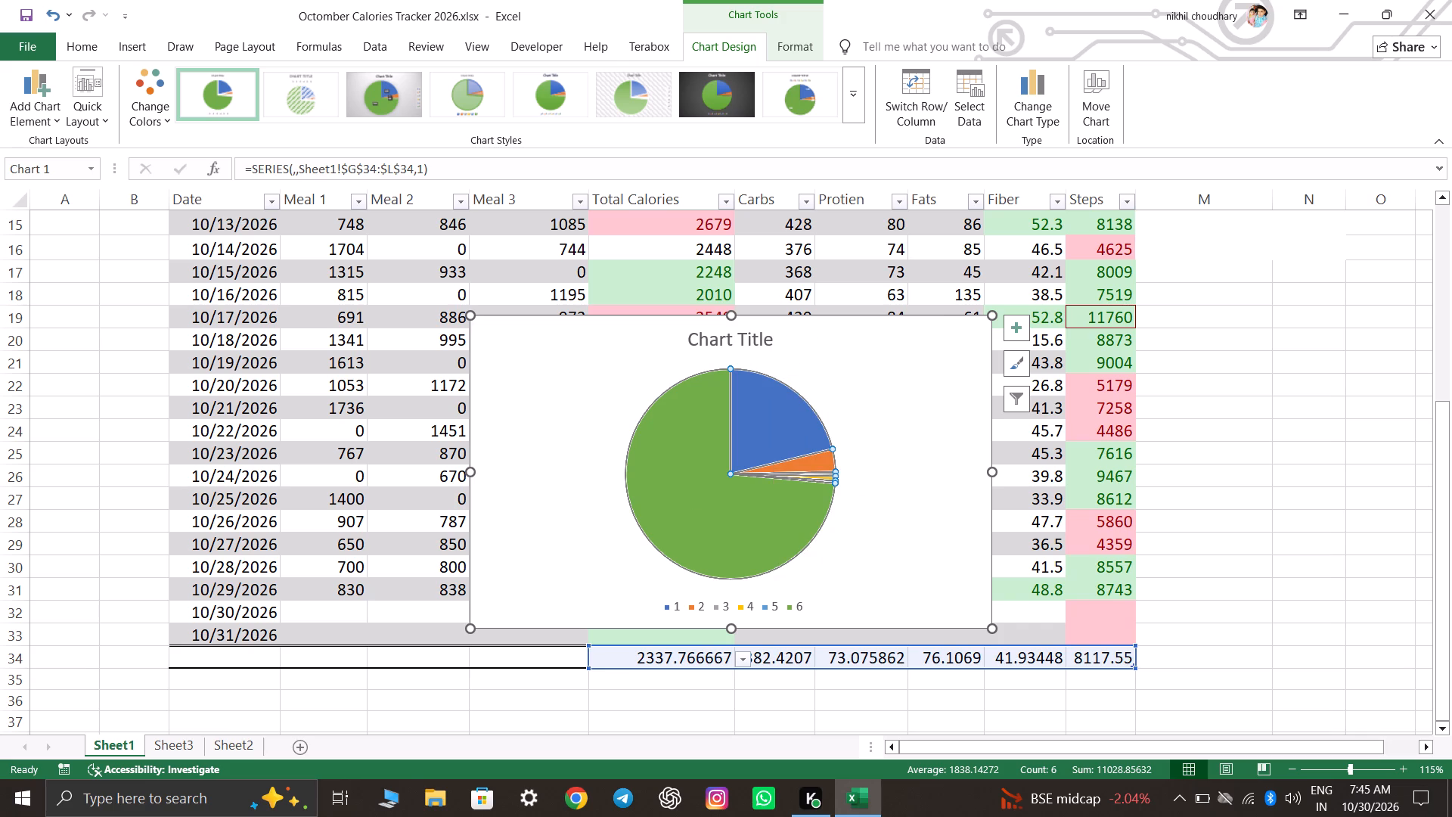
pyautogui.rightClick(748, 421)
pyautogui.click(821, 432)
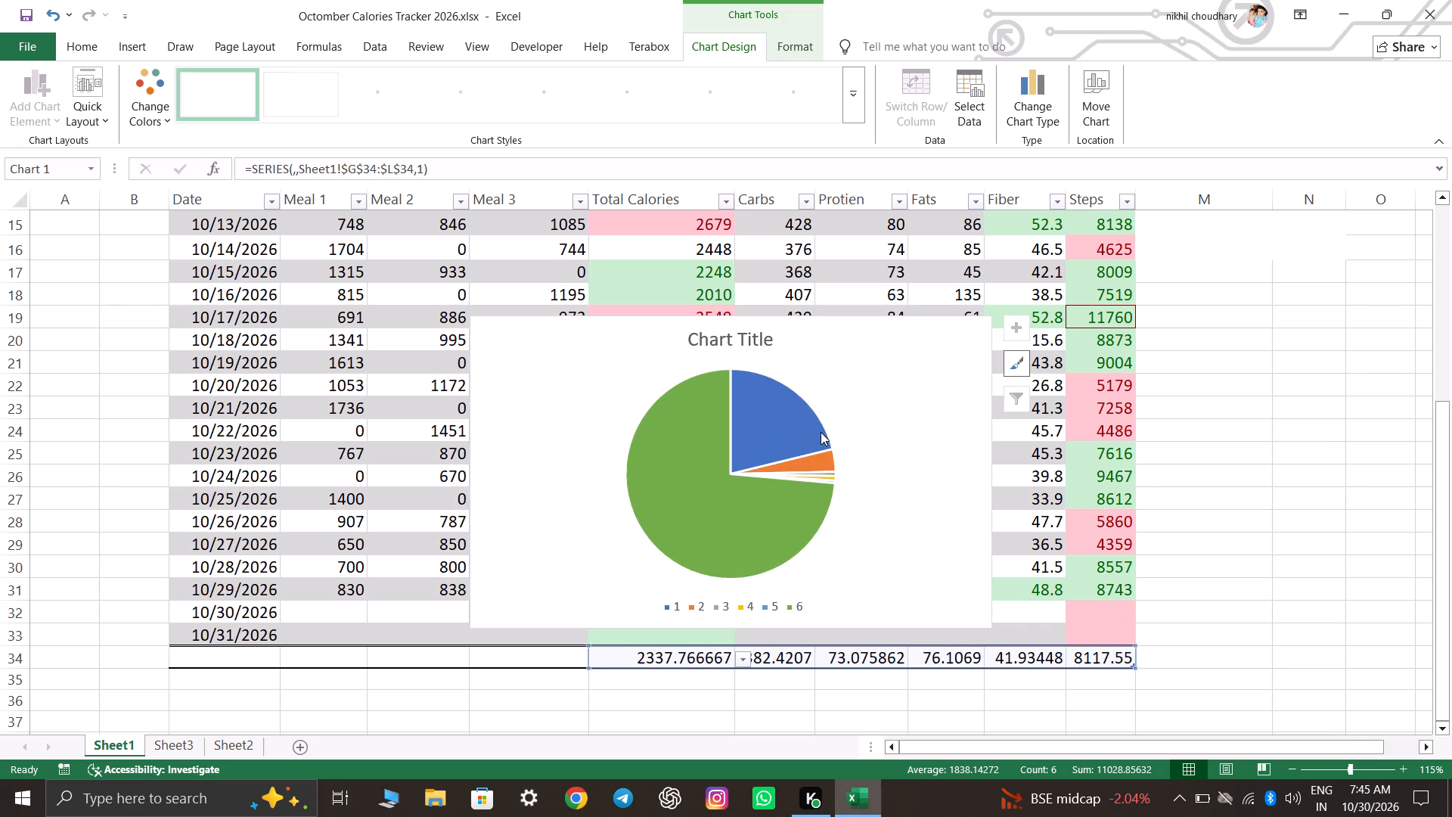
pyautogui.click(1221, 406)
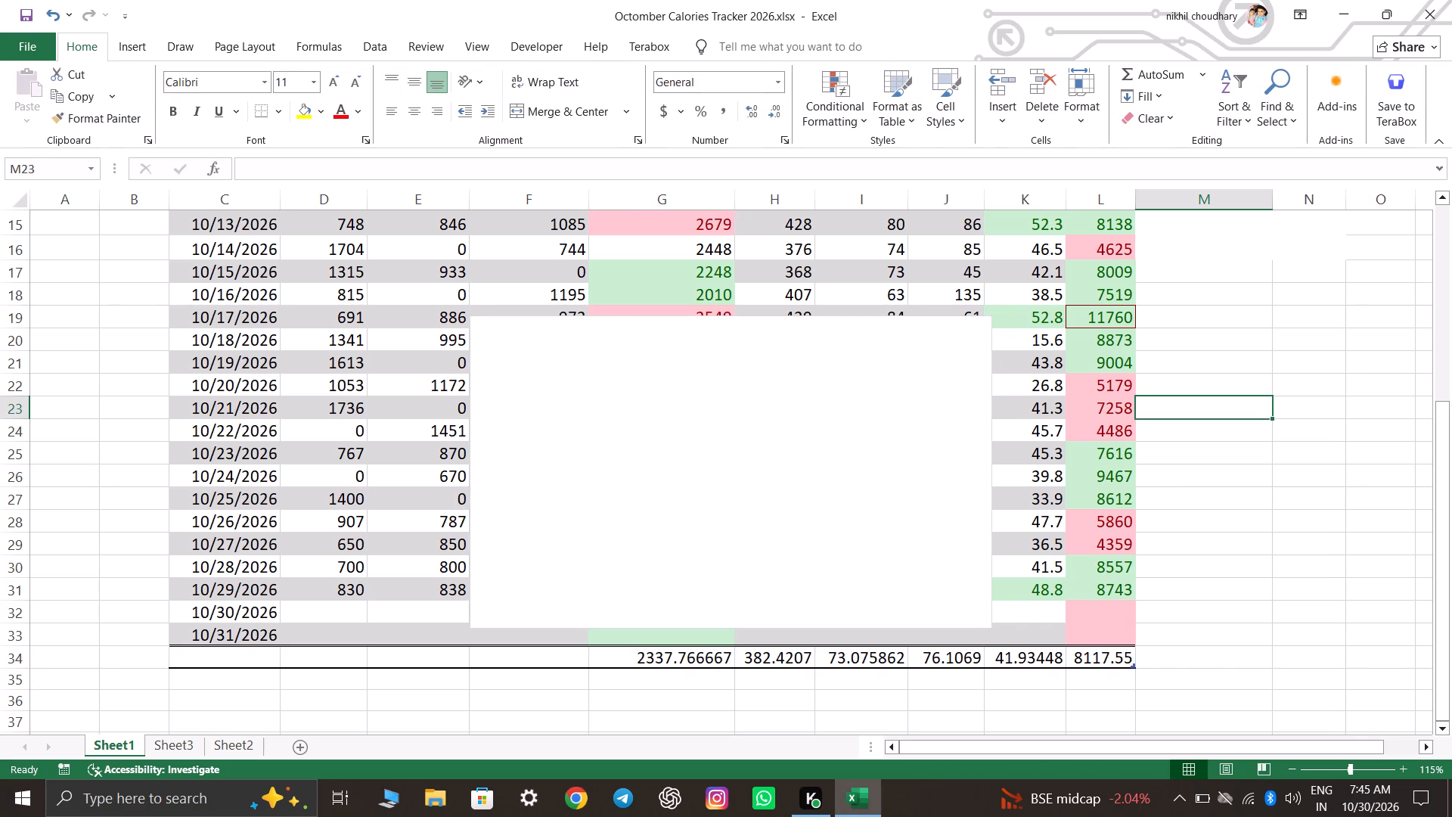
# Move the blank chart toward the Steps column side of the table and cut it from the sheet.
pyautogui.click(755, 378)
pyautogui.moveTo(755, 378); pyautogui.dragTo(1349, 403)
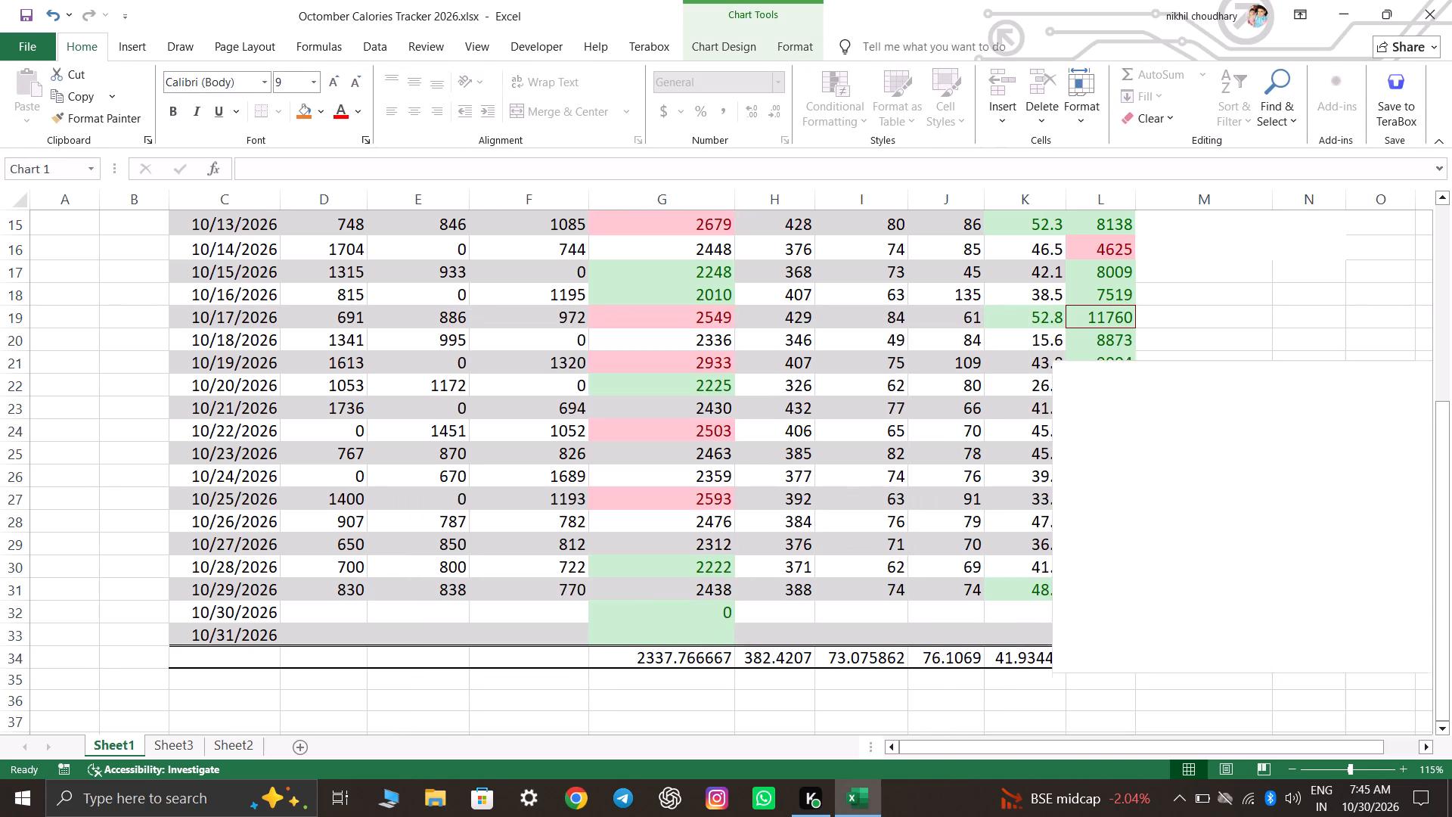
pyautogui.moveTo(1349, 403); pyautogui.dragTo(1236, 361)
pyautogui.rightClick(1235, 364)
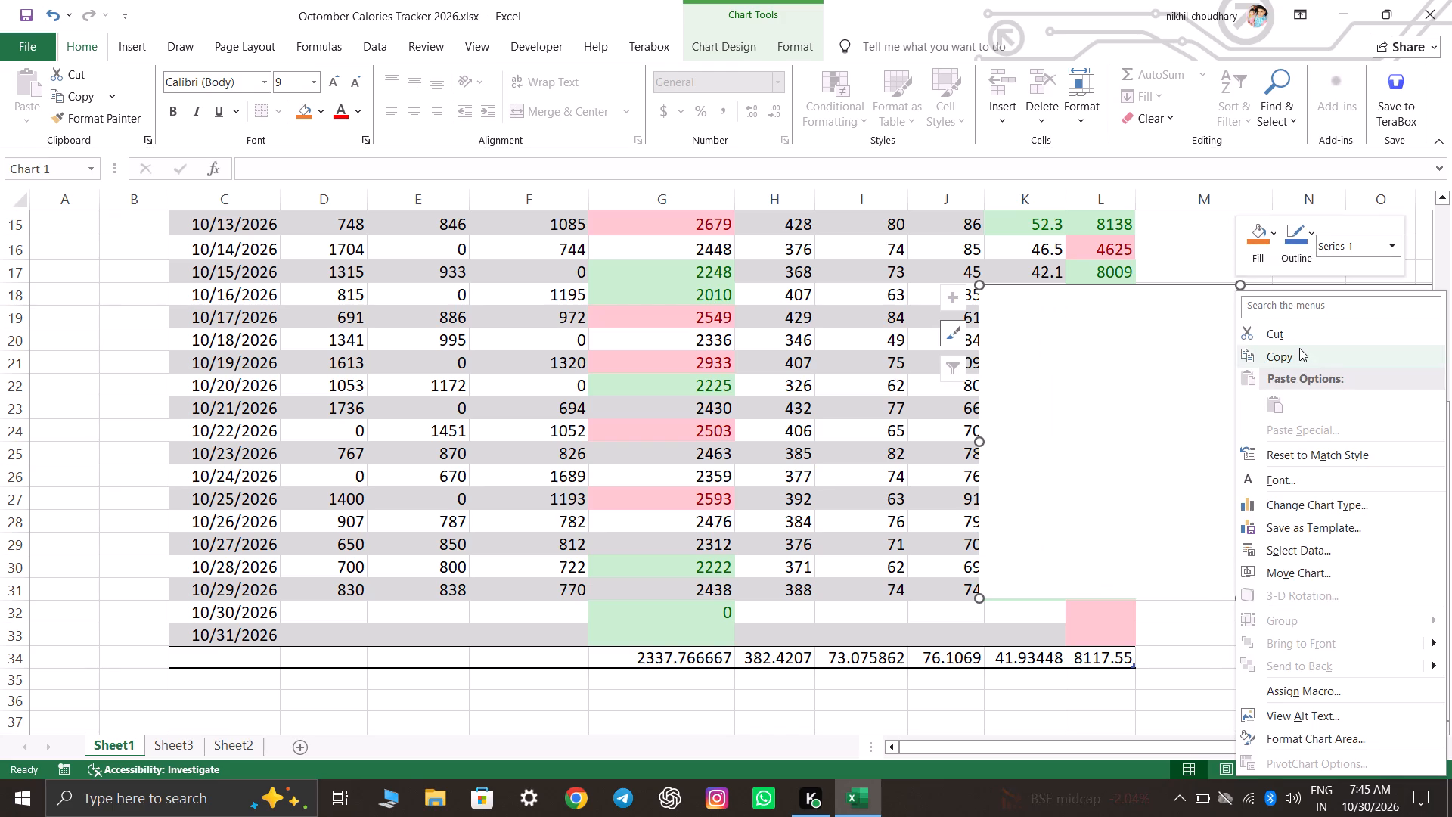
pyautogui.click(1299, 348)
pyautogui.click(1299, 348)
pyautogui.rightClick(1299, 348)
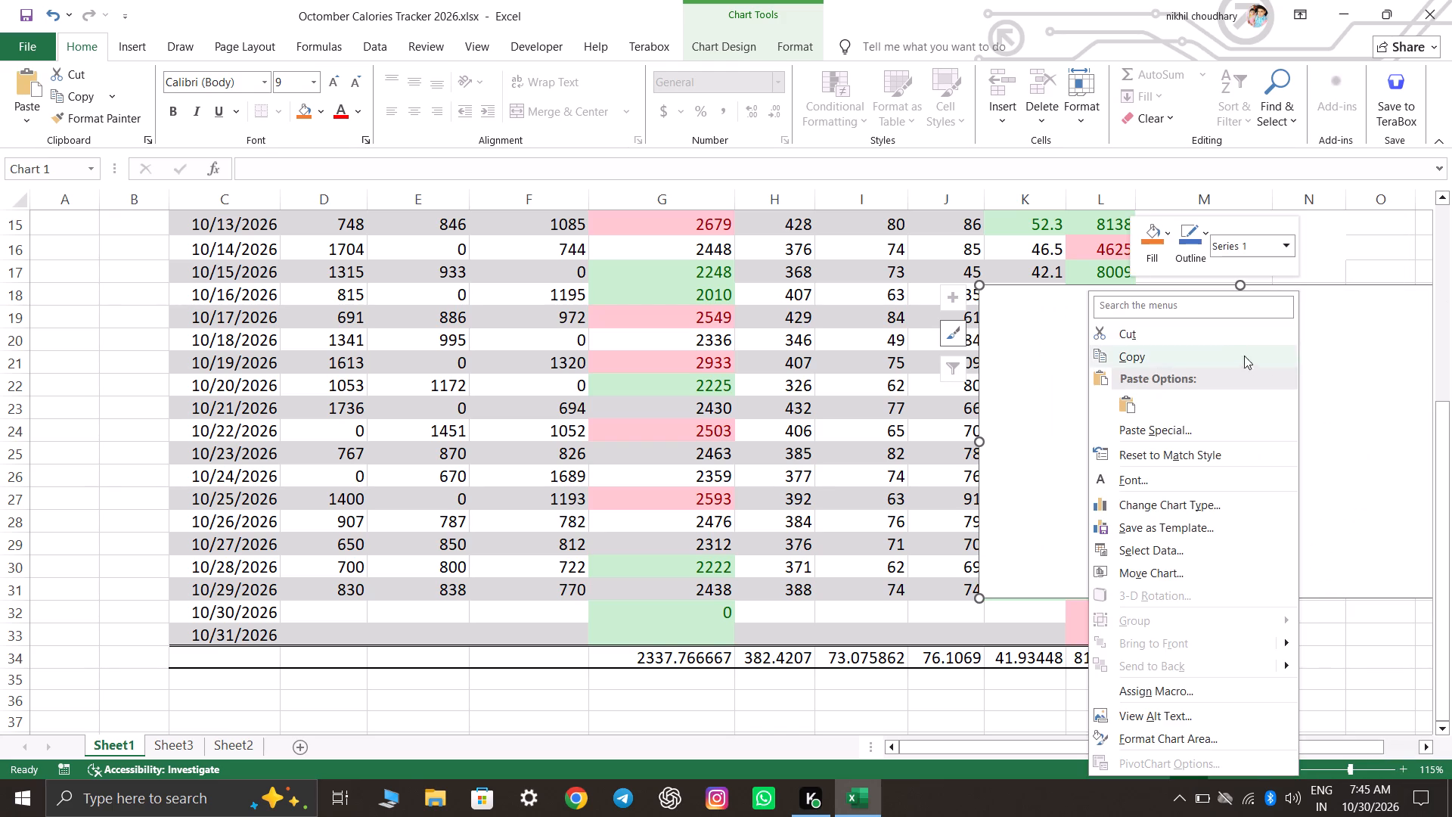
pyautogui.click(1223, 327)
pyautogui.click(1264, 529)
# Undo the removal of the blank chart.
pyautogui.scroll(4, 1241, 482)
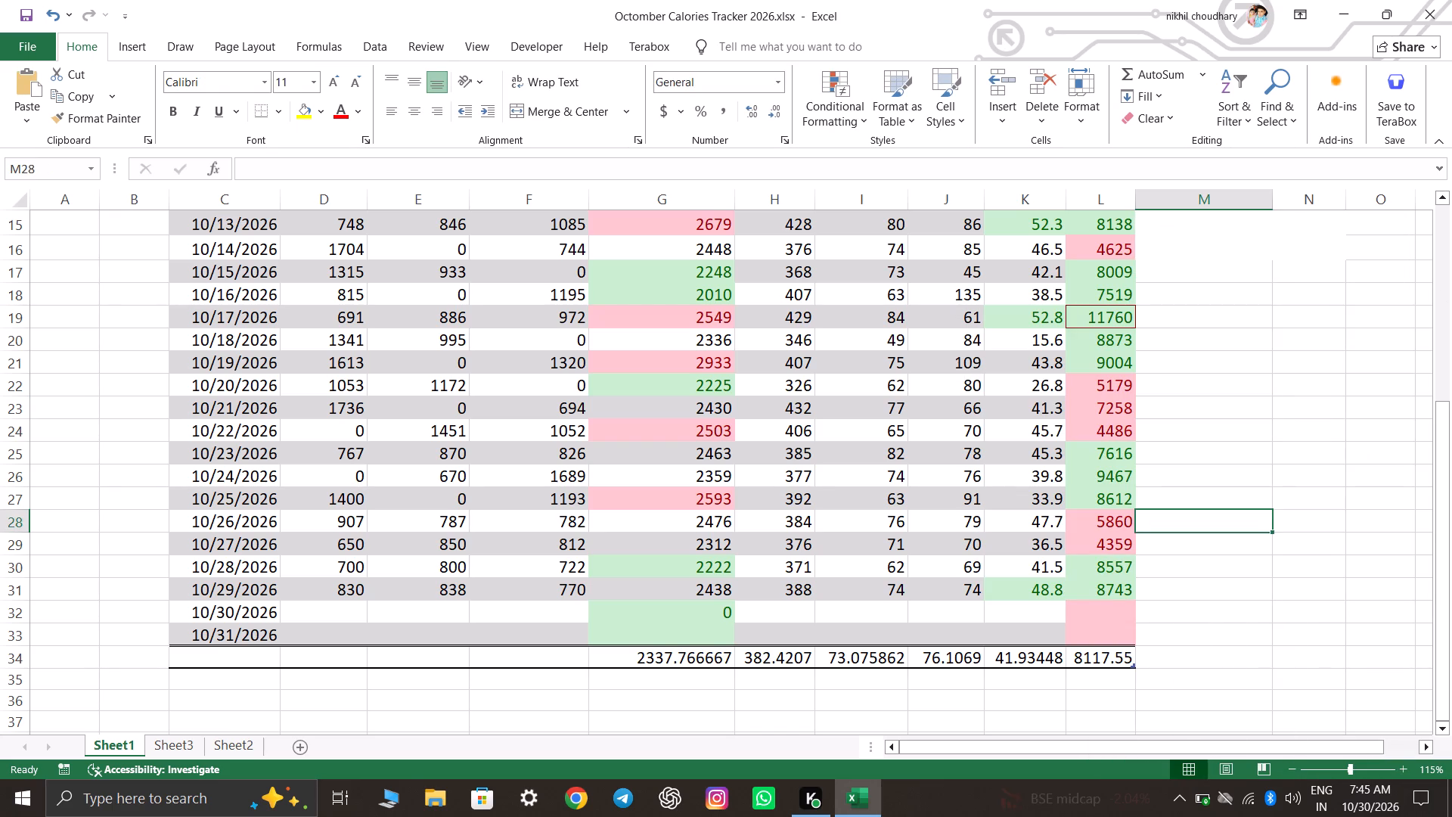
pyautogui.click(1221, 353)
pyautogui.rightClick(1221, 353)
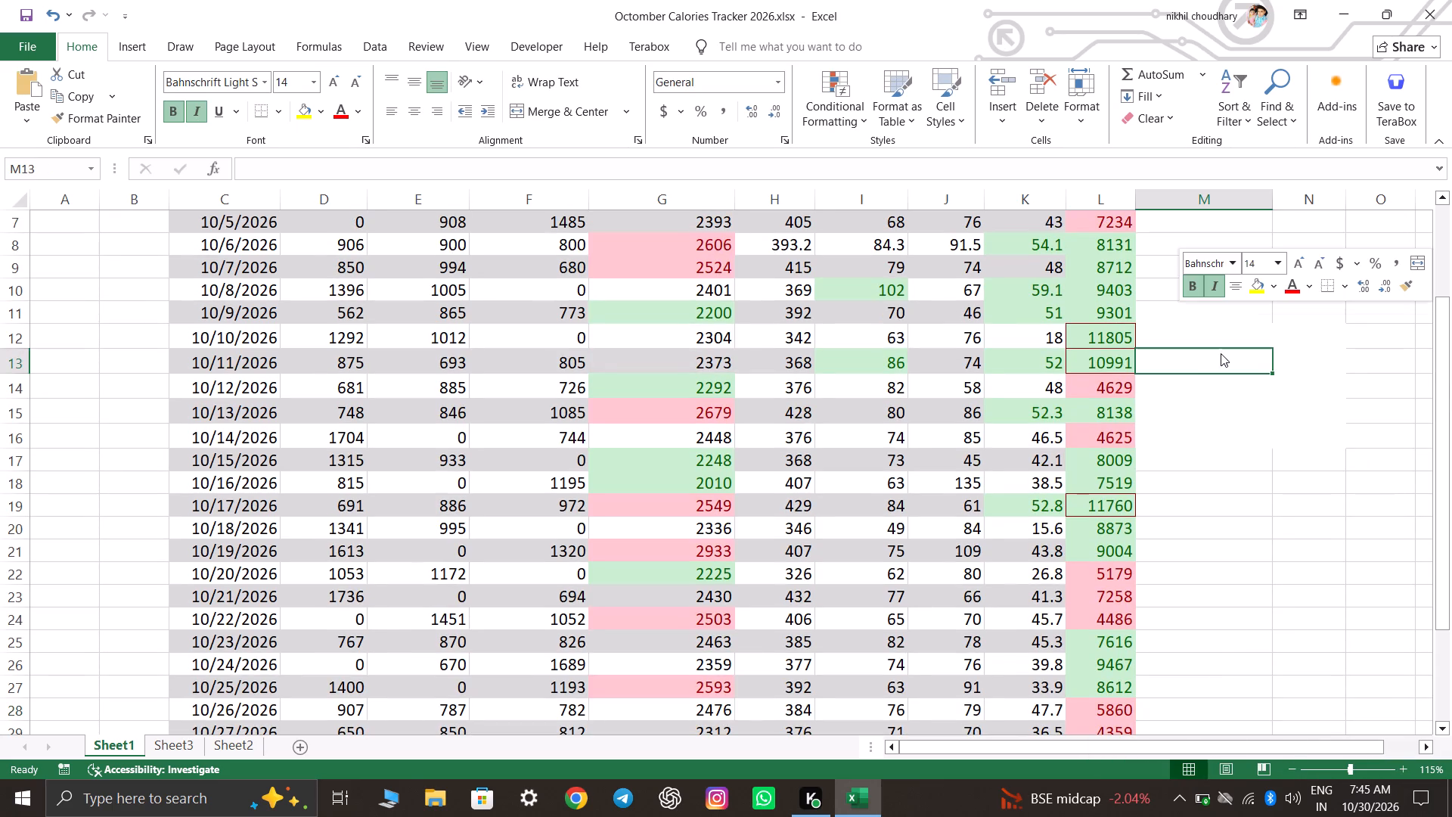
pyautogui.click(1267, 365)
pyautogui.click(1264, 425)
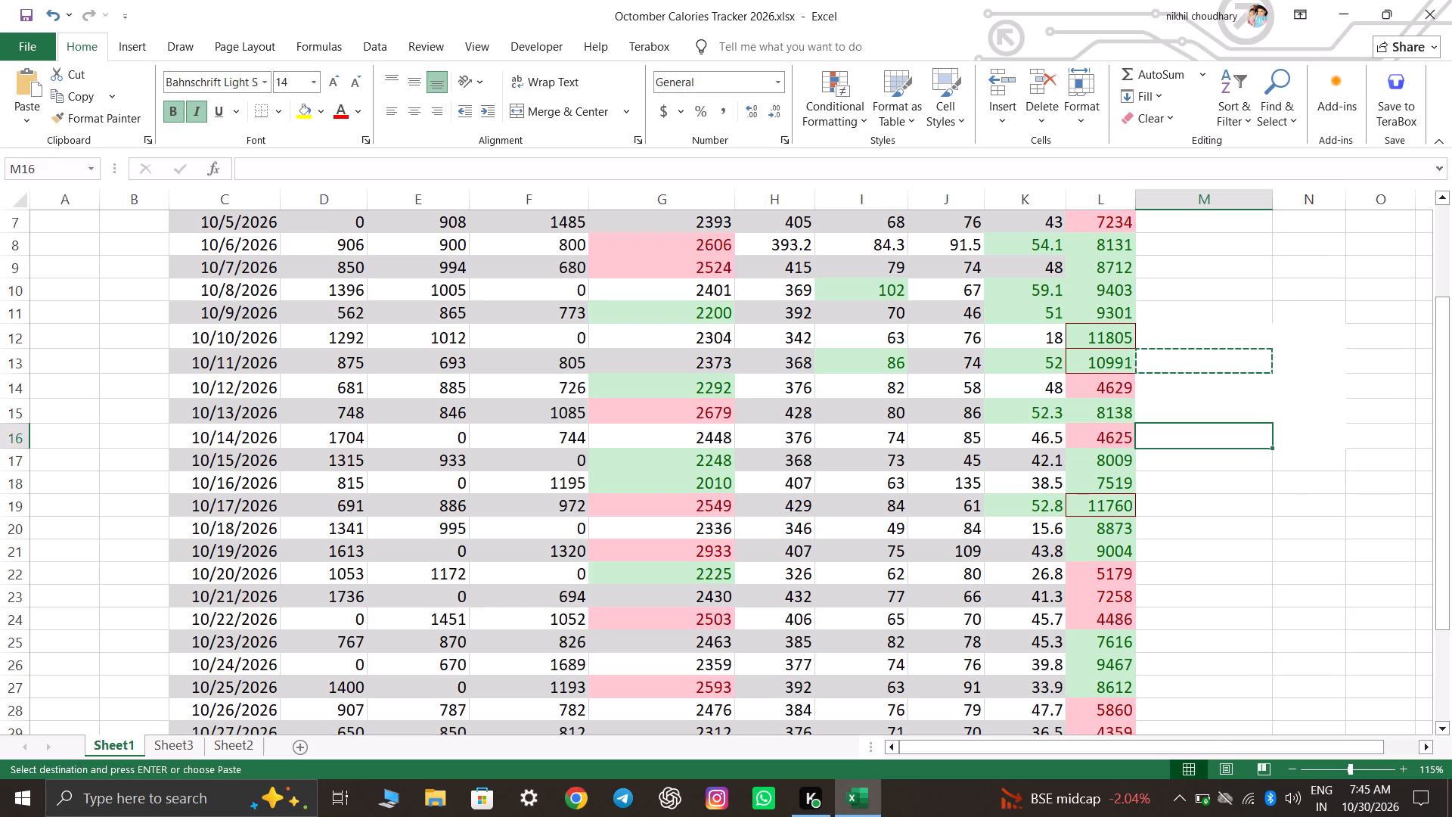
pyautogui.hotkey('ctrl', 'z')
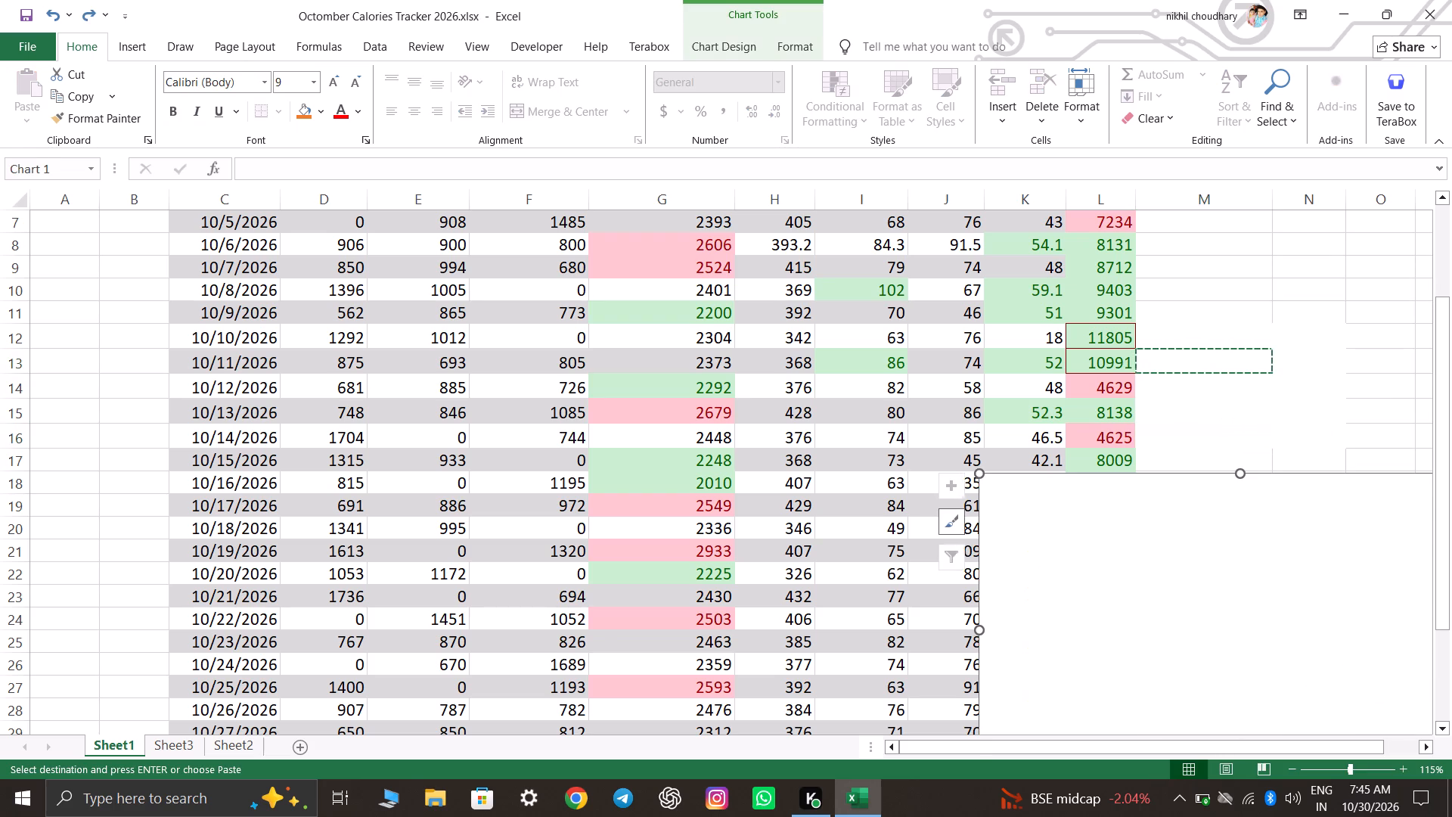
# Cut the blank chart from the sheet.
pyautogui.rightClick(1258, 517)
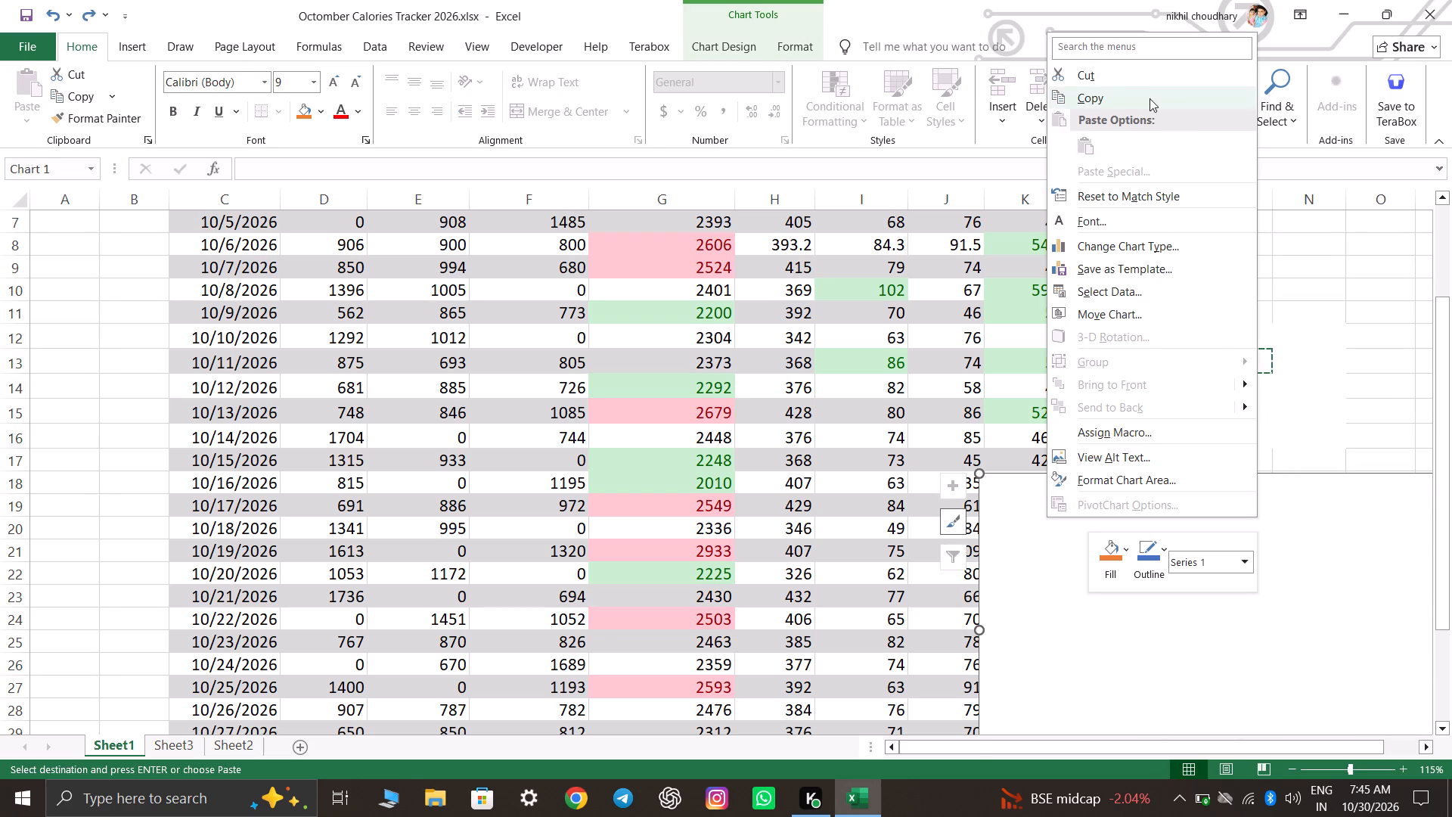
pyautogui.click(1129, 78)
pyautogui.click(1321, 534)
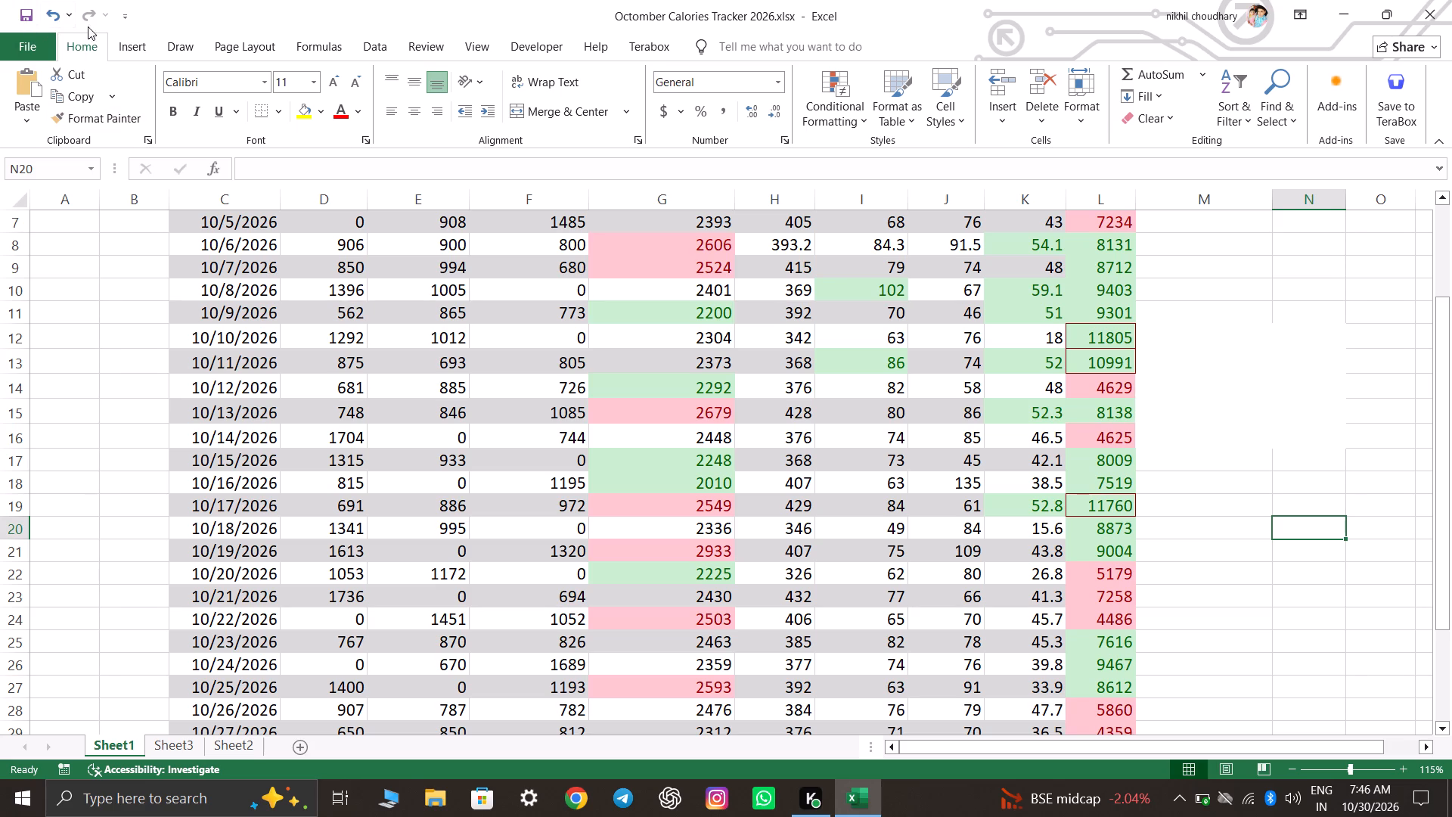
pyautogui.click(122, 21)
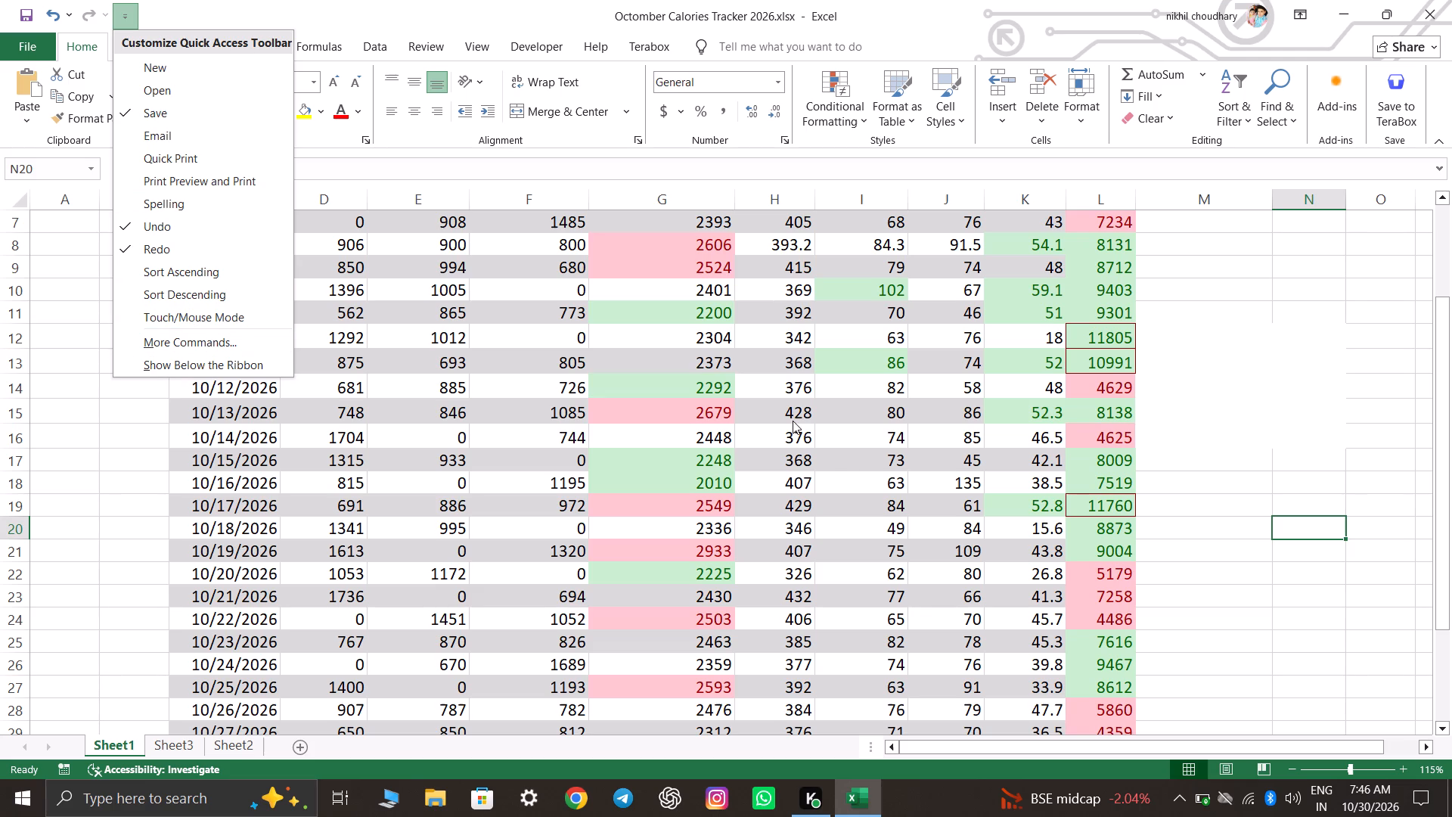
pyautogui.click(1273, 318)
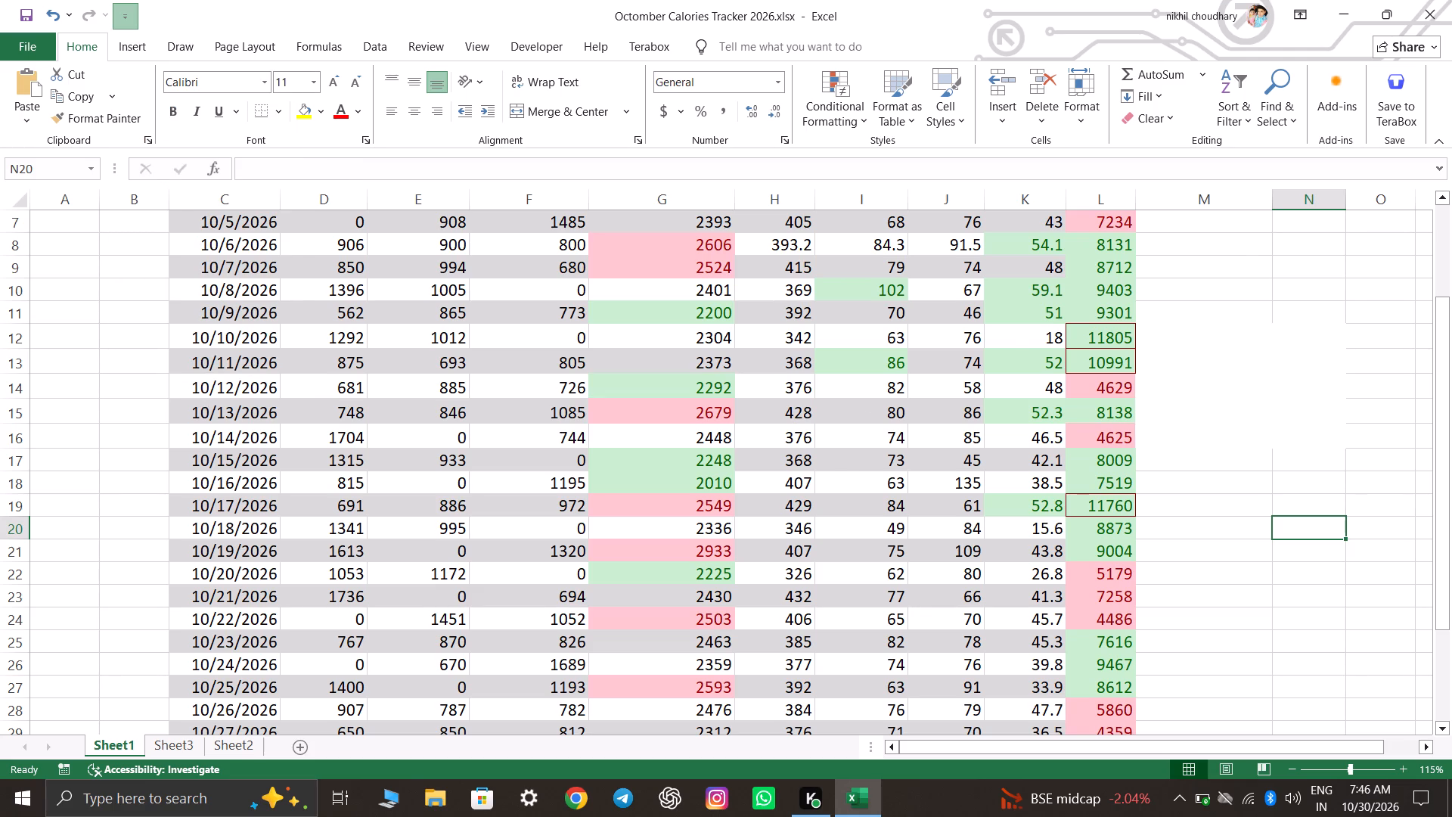
# Insert a Clustered Column chart from the Total Calories values for 10/1/2026 through 10/29/2026, after comparing the recommended chart types.
pyautogui.scroll(3, 789, 351)
pyautogui.scroll(-1, 788, 359)
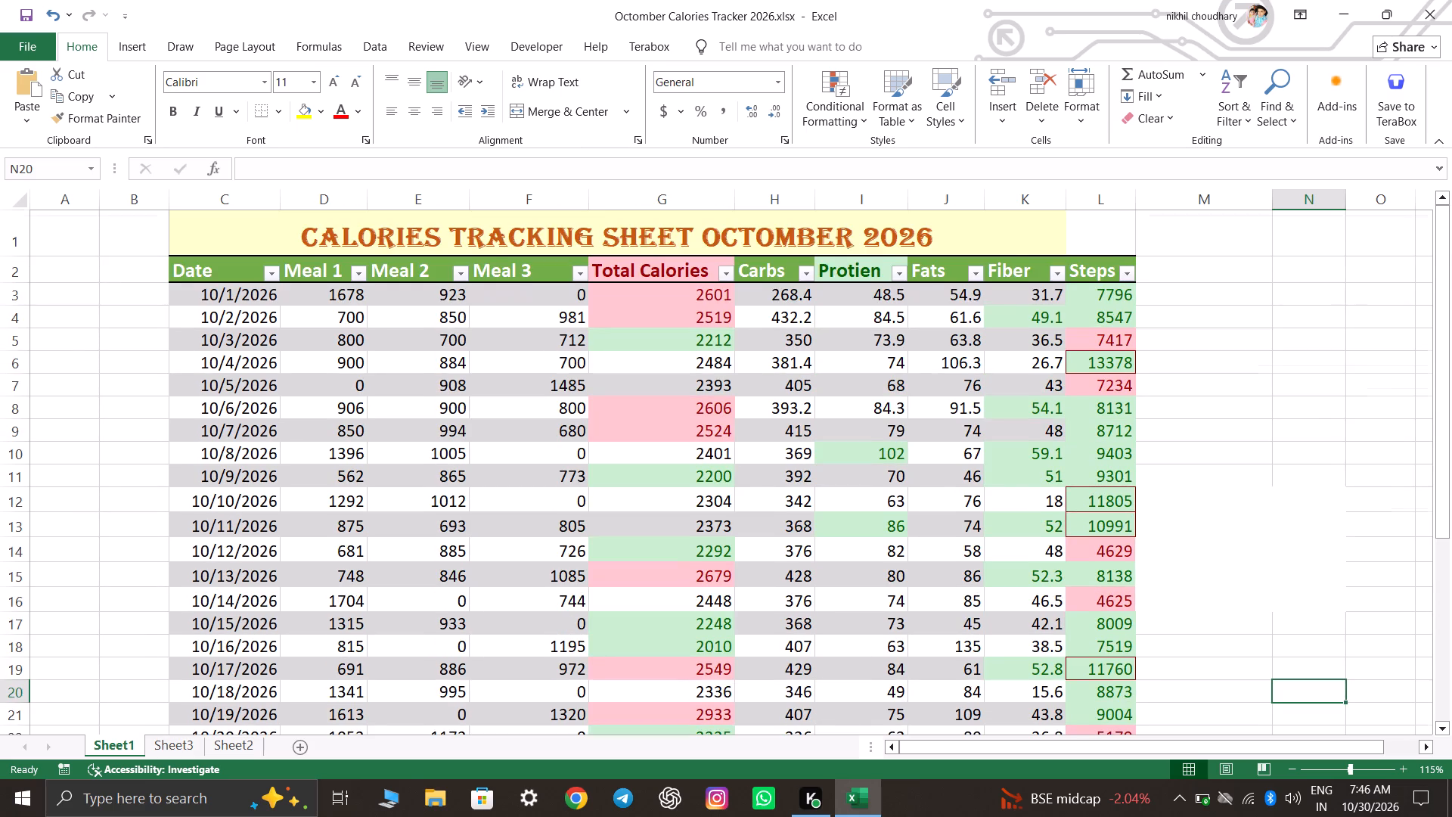
pyautogui.scroll(-1, 787, 359)
pyautogui.scroll(3, 787, 359)
pyautogui.moveTo(707, 293); pyautogui.dragTo(698, 399)
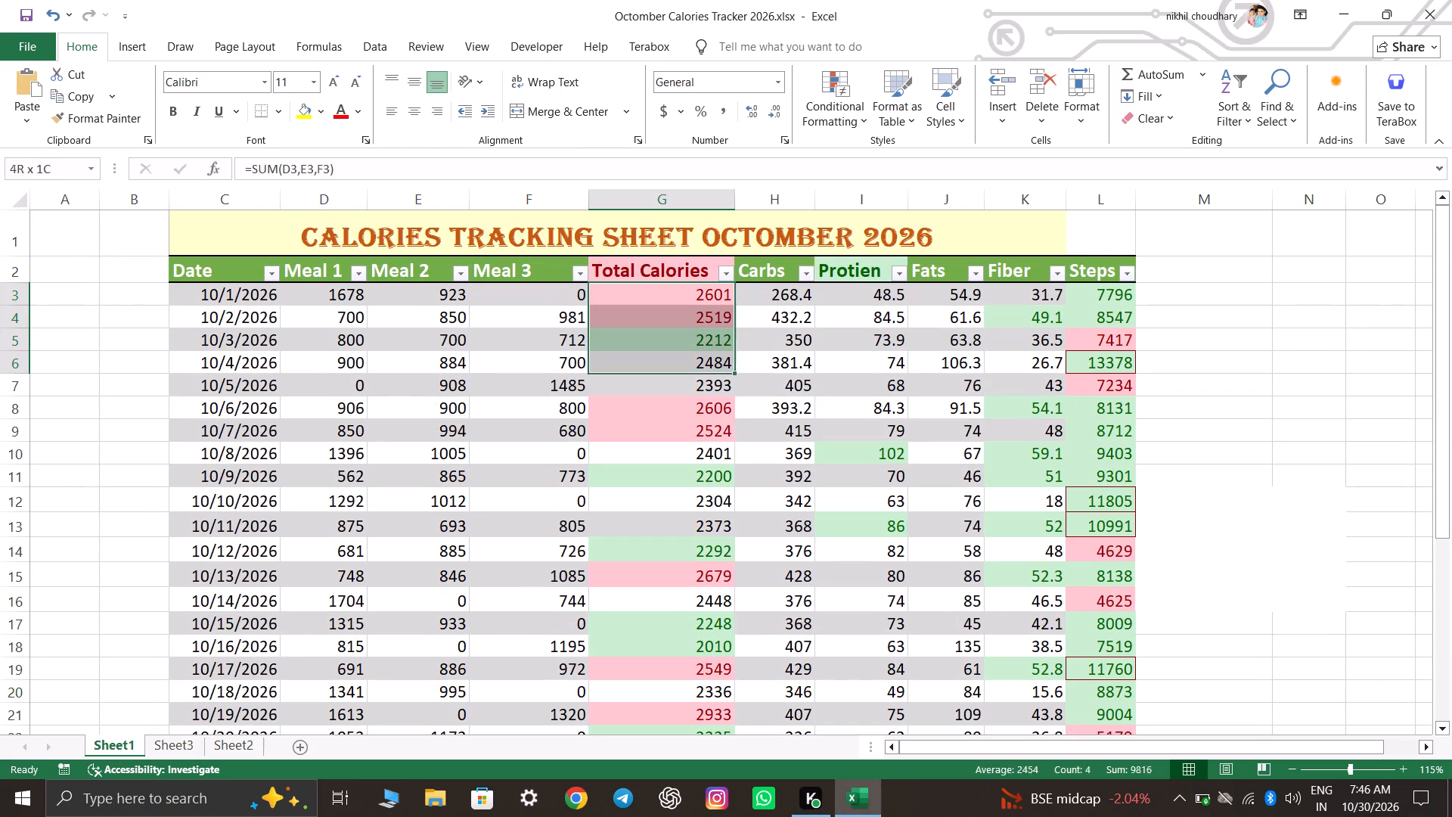
pyautogui.moveTo(698, 399); pyautogui.dragTo(683, 772)
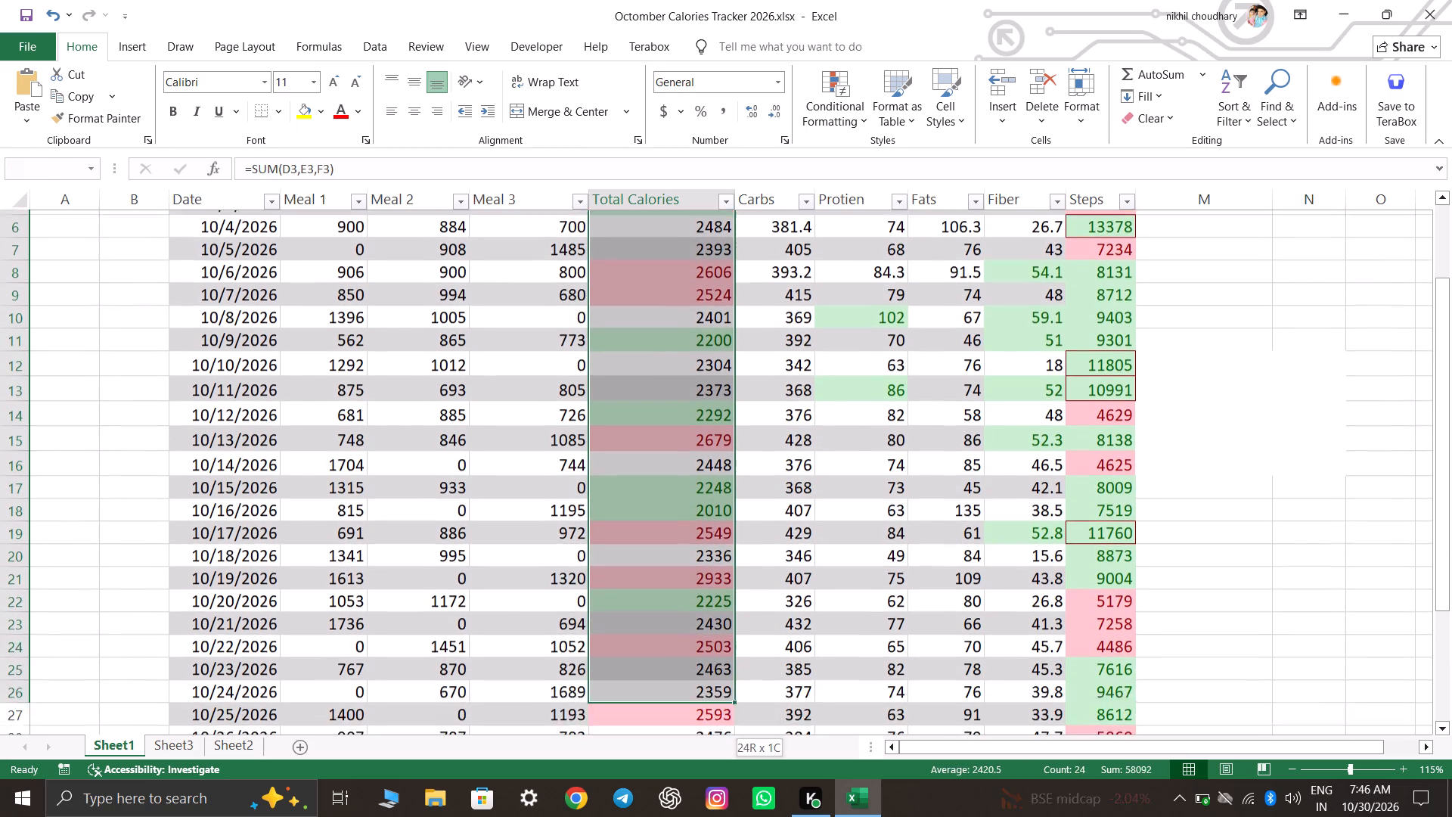
pyautogui.moveTo(683, 772); pyautogui.dragTo(709, 663)
pyautogui.click(129, 48)
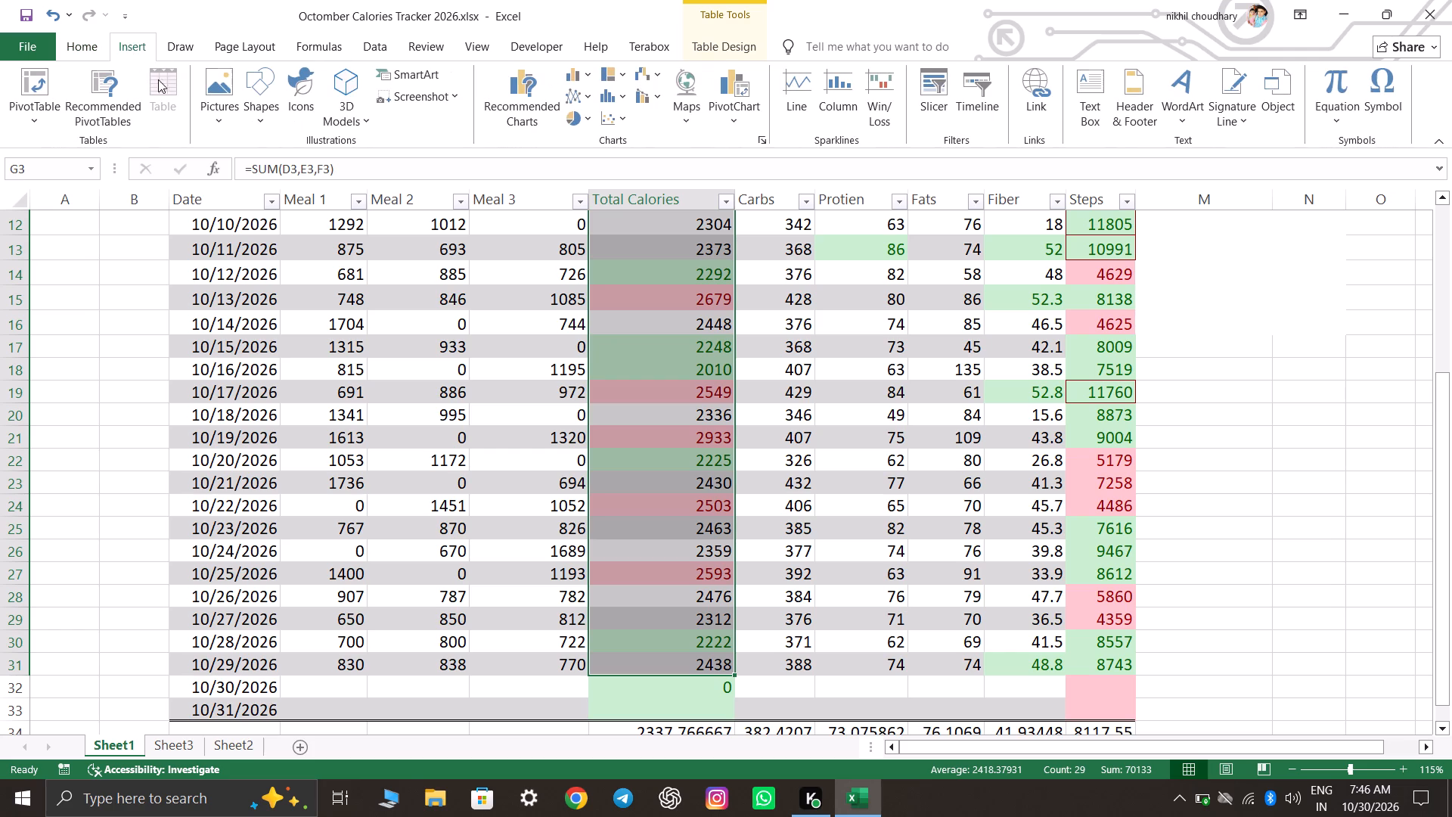
pyautogui.click(517, 116)
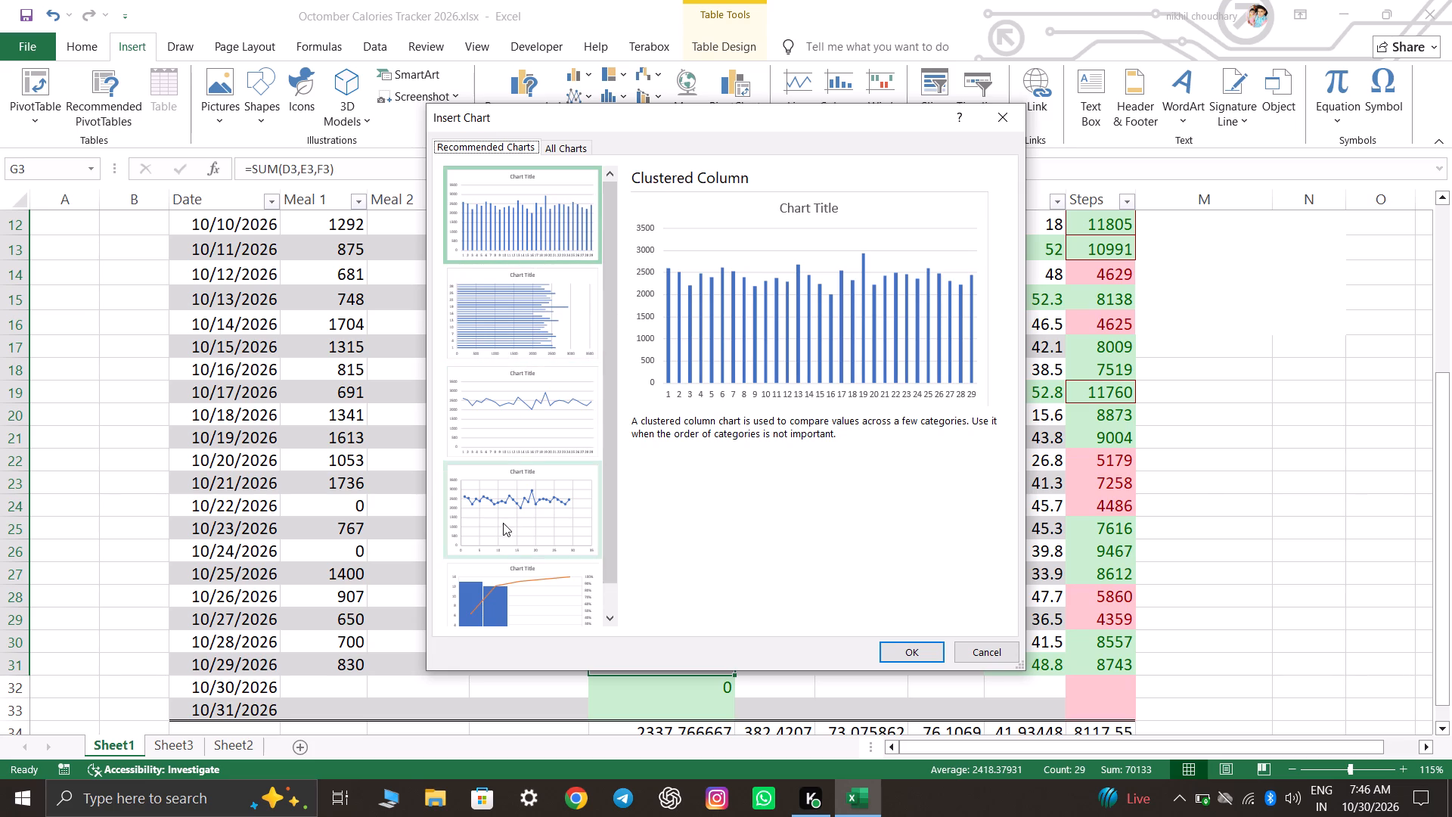
pyautogui.scroll(-8, 541, 486)
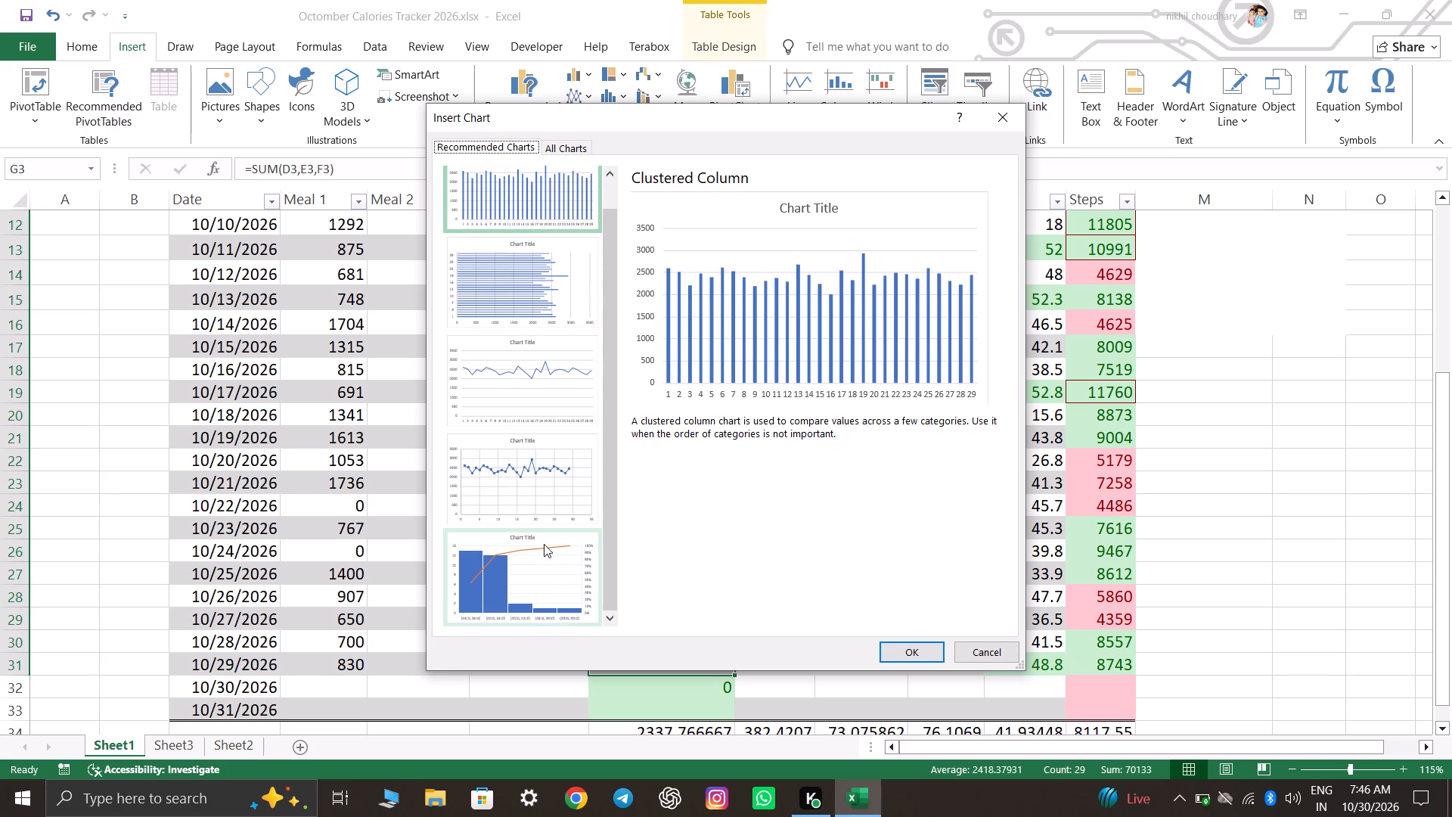
pyautogui.scroll(4, 560, 506)
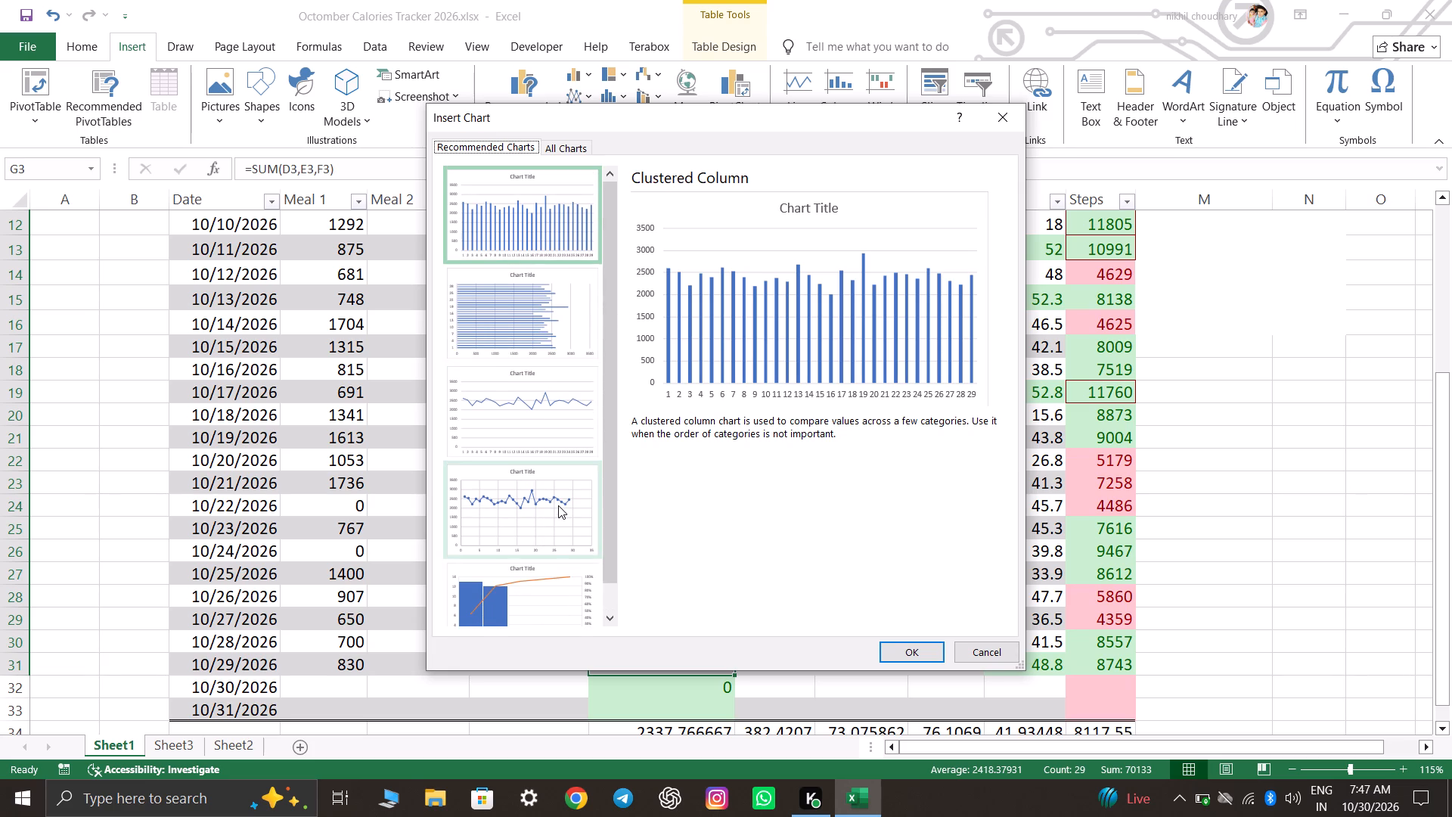
pyautogui.scroll(1, 558, 505)
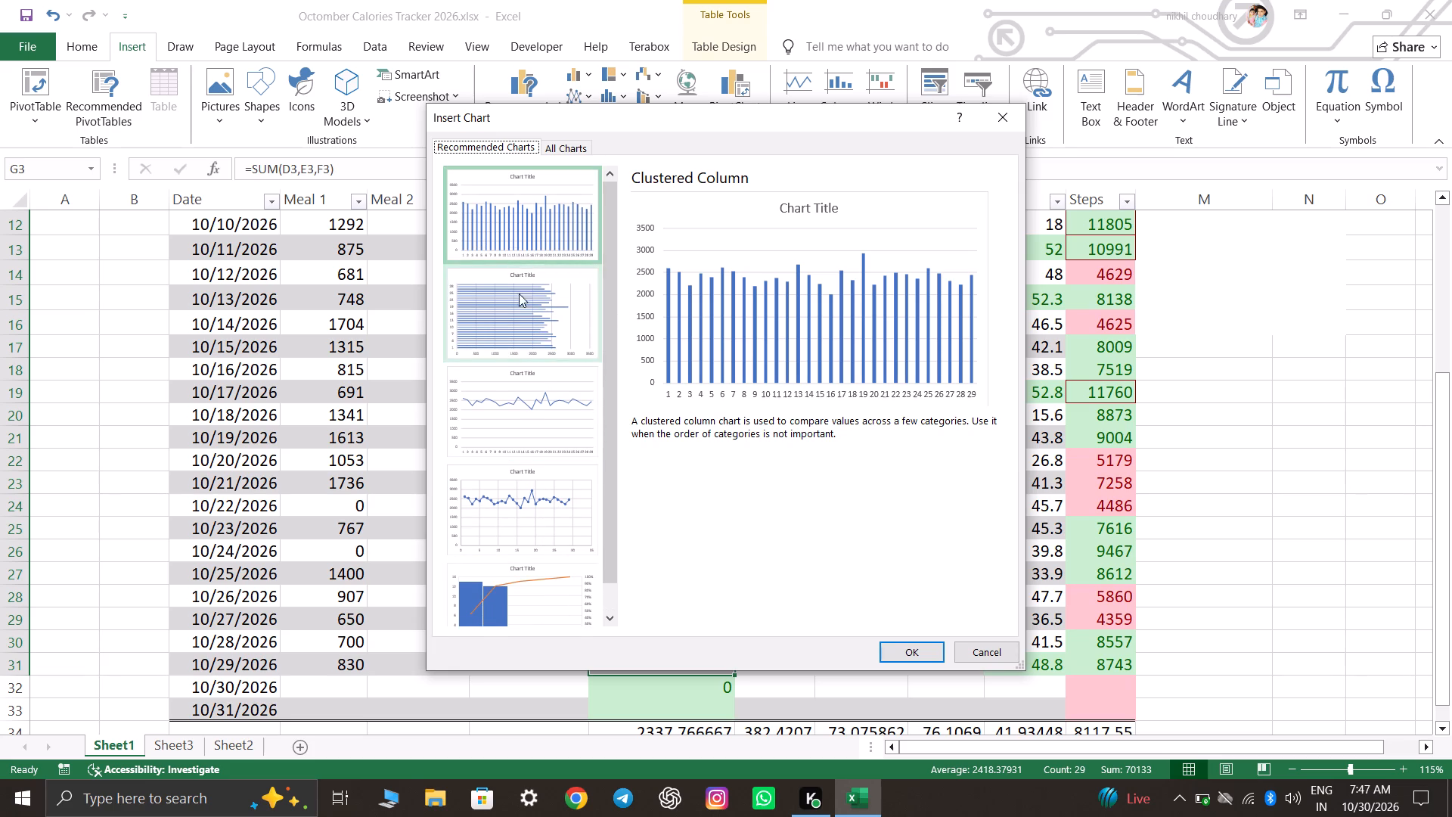
pyautogui.click(519, 299)
pyautogui.click(518, 409)
pyautogui.click(520, 498)
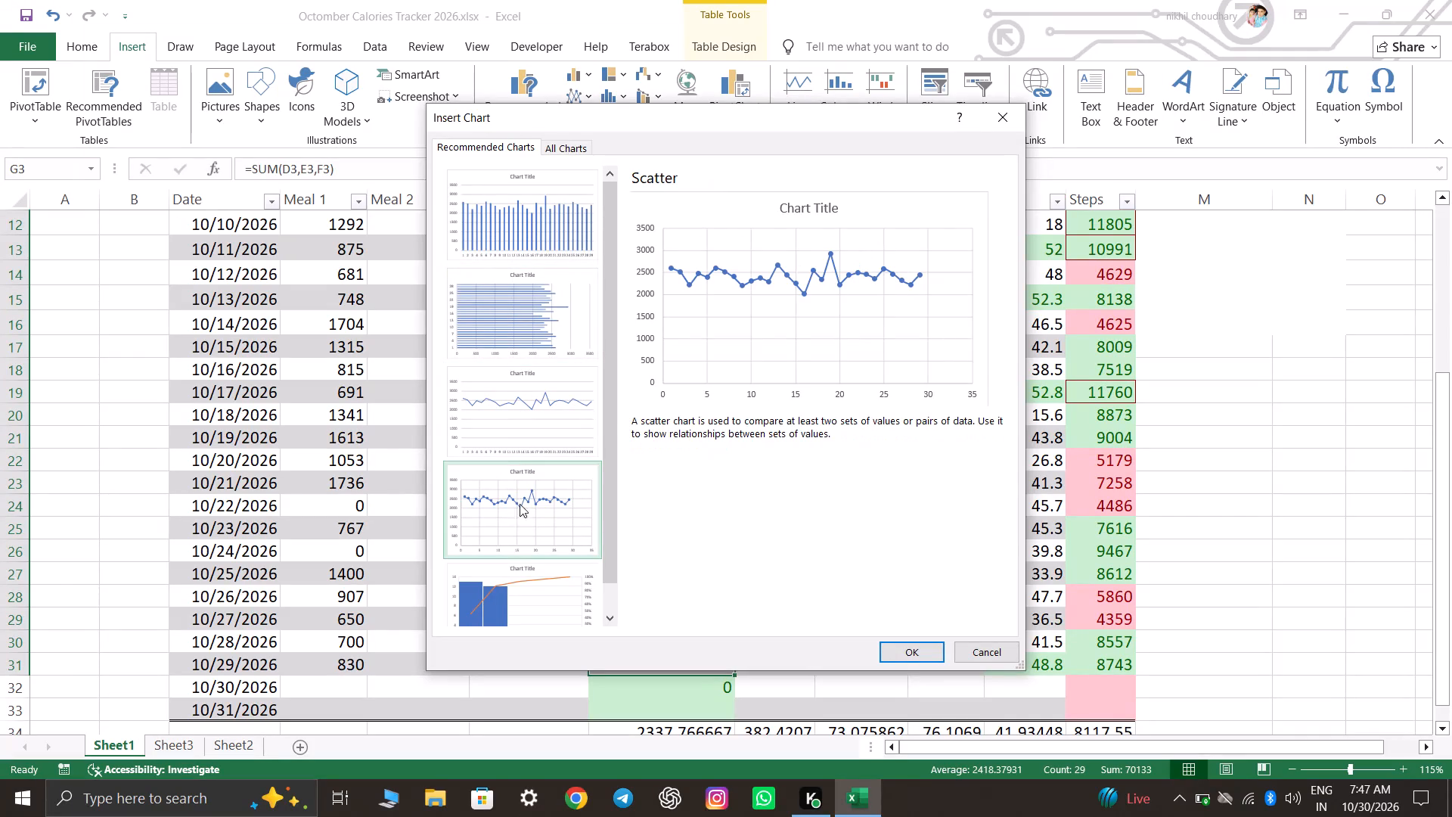
pyautogui.click(513, 593)
pyautogui.scroll(-5, 556, 538)
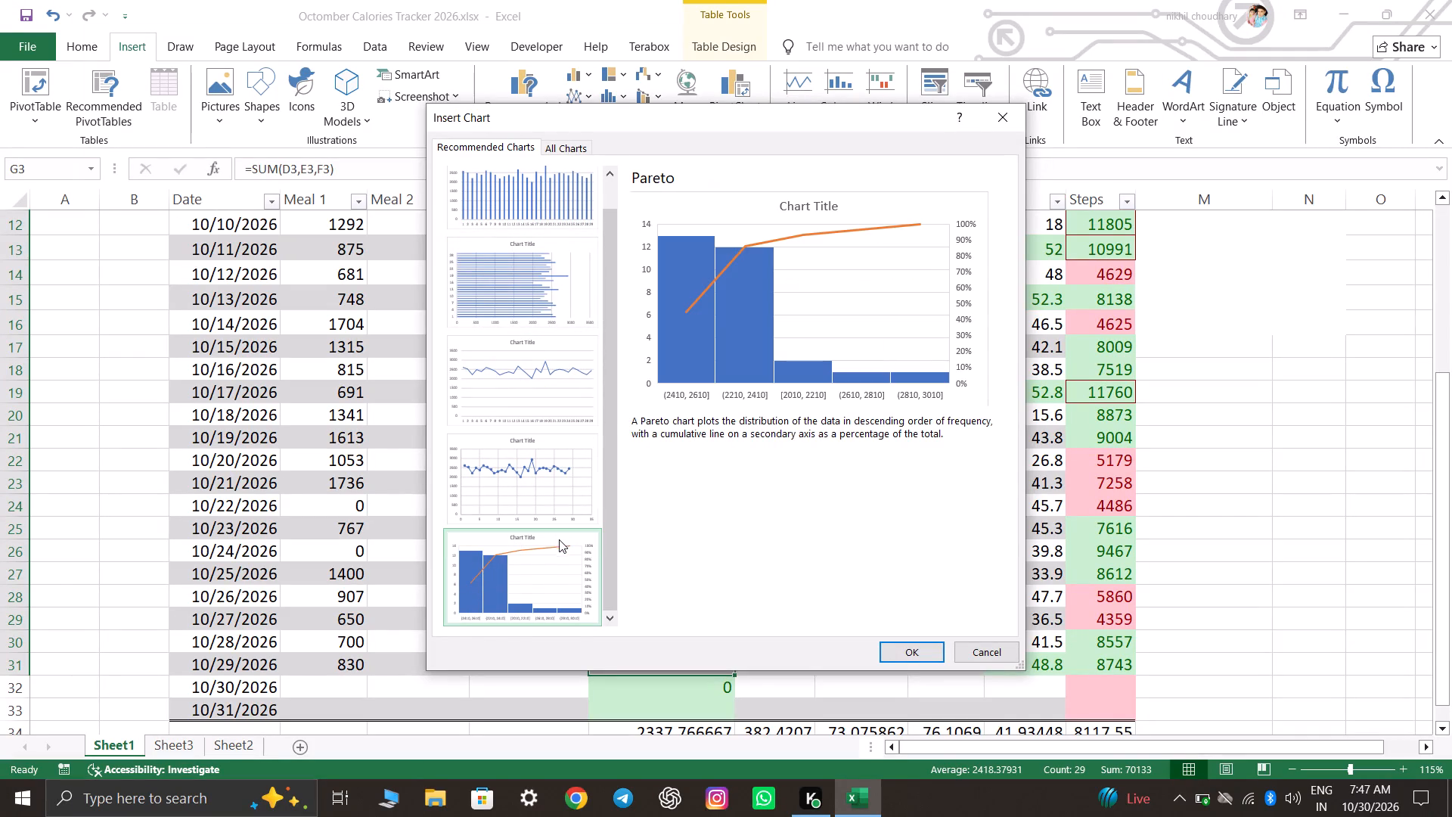
pyautogui.scroll(7, 561, 547)
pyautogui.click(525, 228)
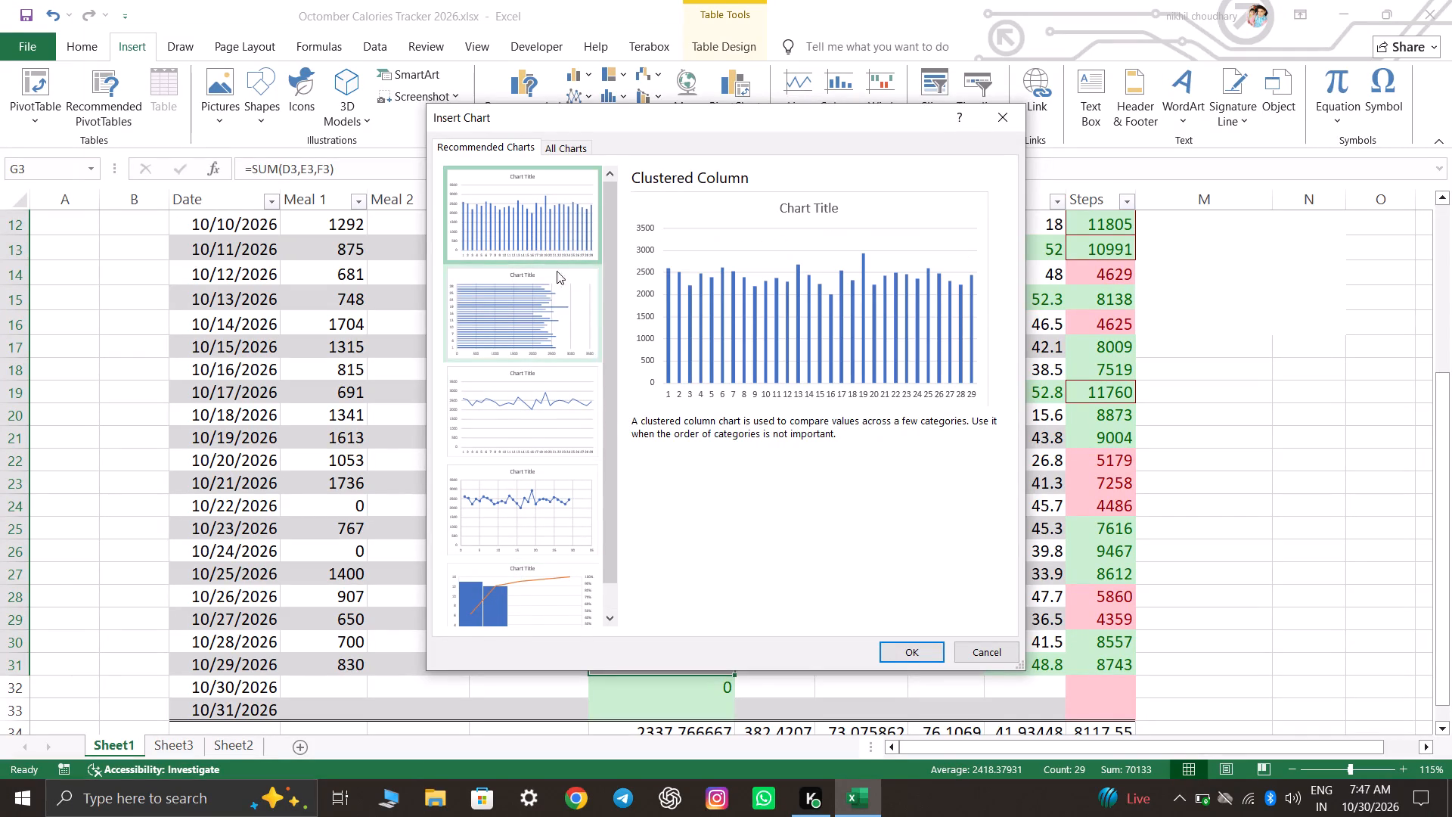
pyautogui.click(922, 660)
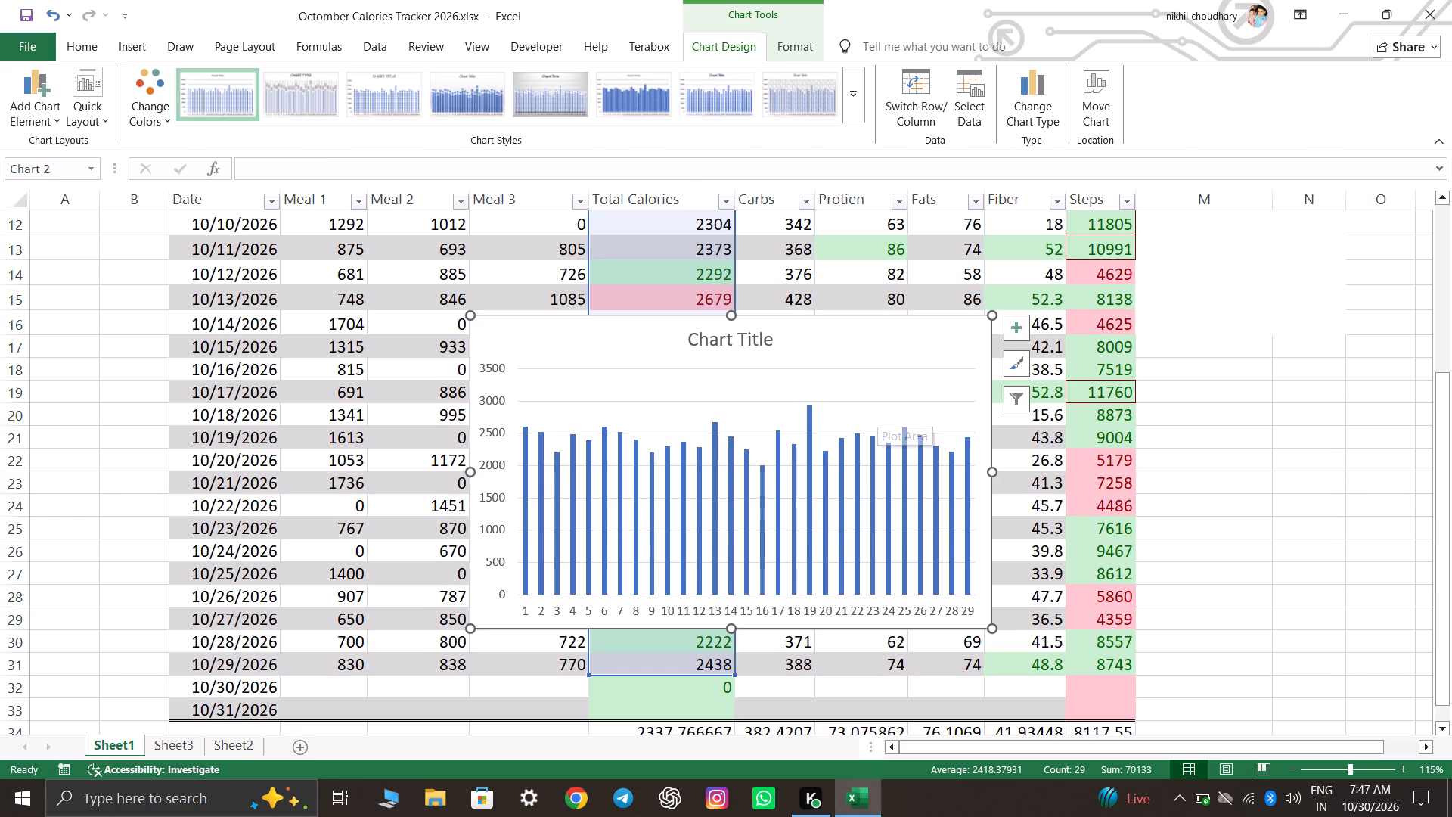
# Try several chart styles and apply the one with thin columns, vertical data labels and an uppercase title.
pyautogui.click(621, 92)
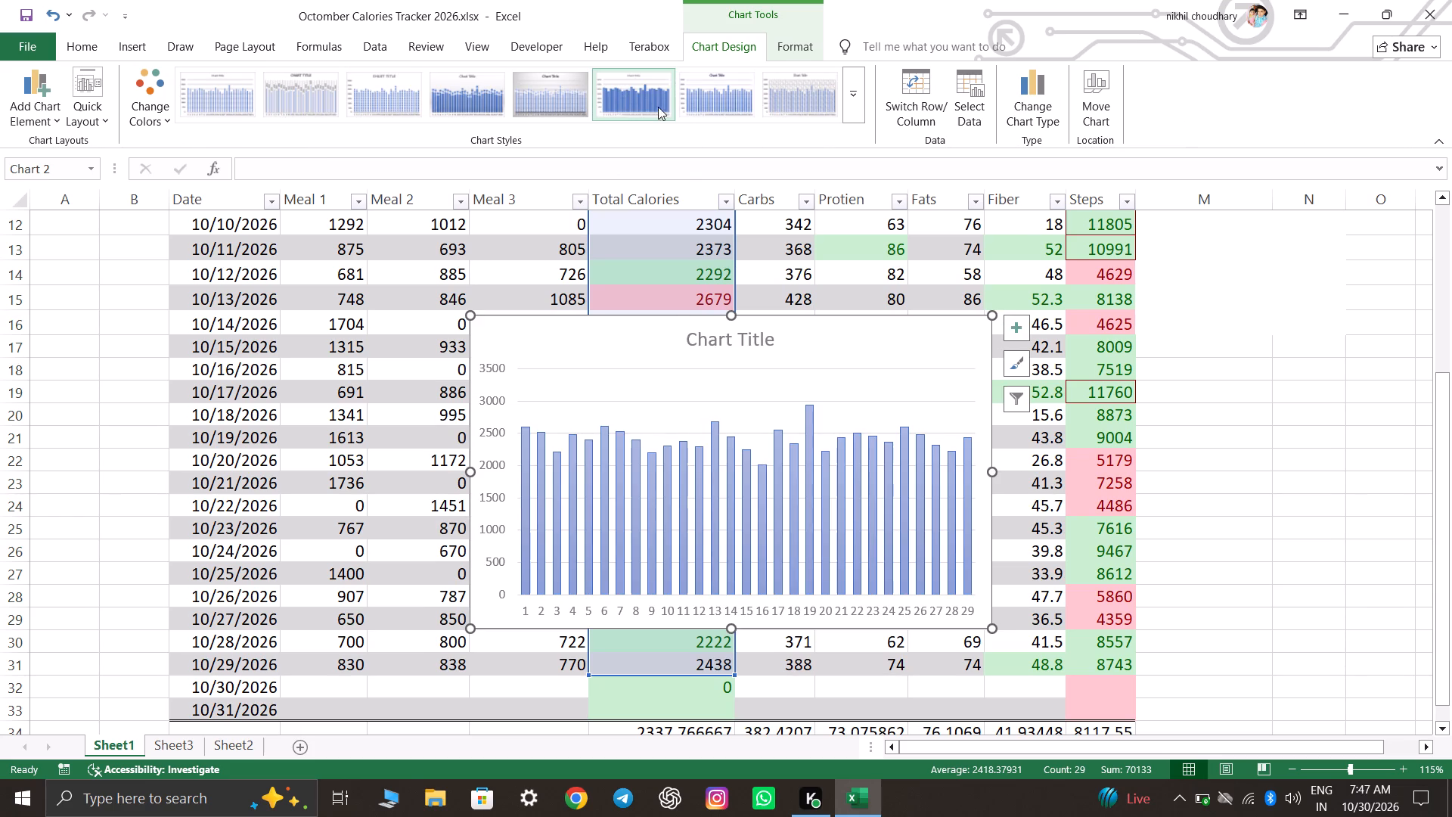
pyautogui.click(722, 95)
pyautogui.click(480, 95)
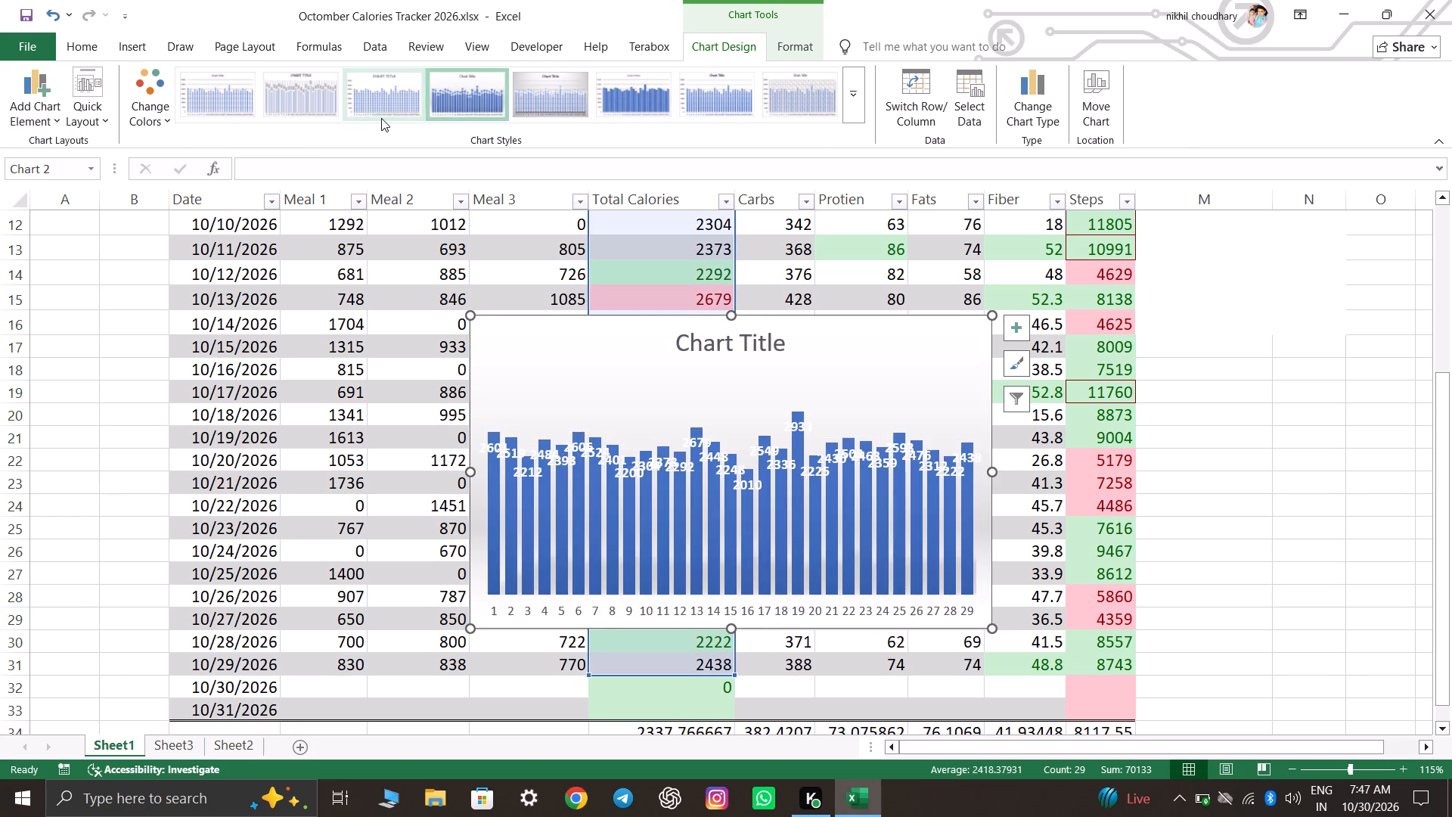
pyautogui.click(379, 116)
pyautogui.click(269, 92)
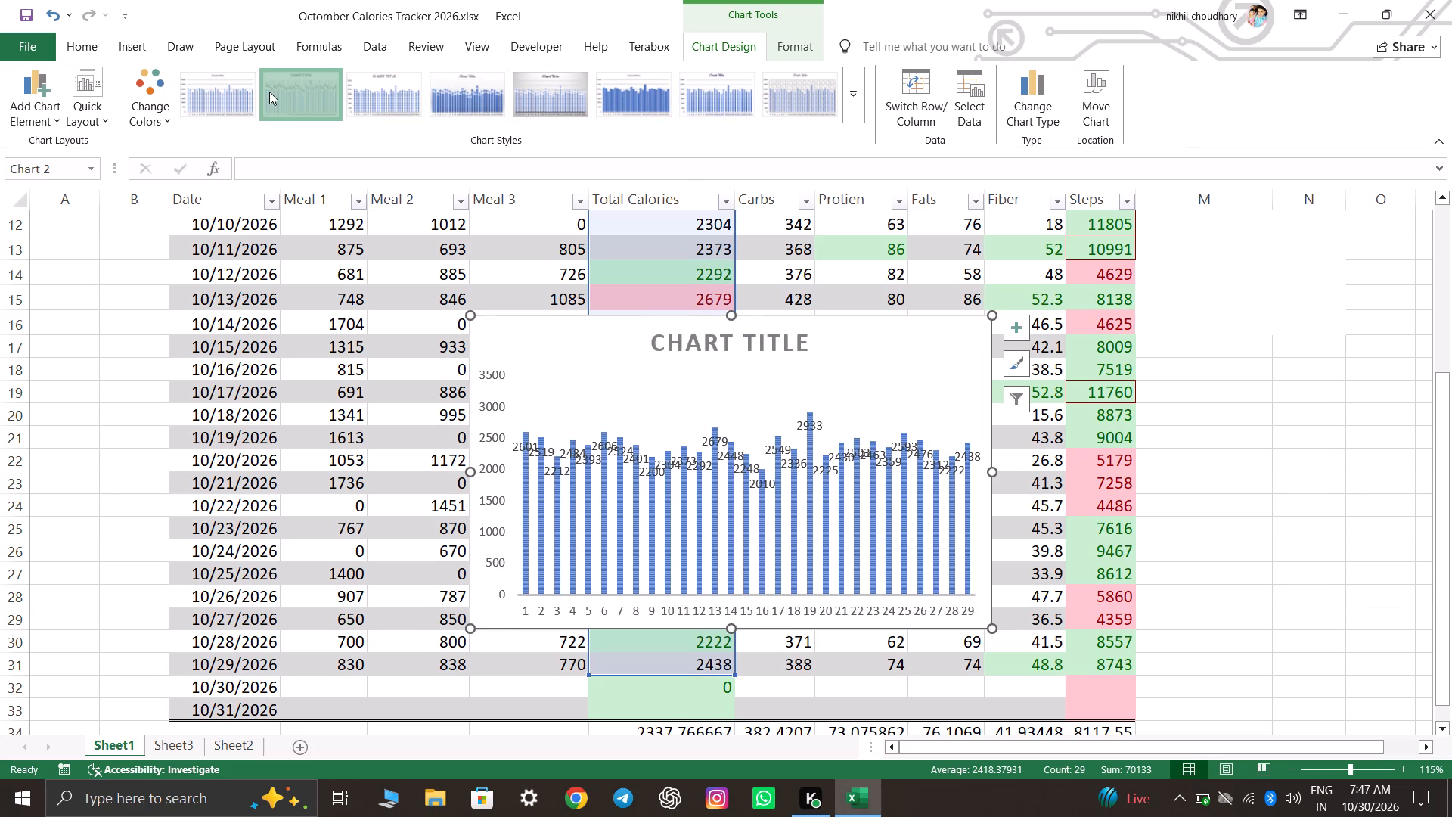
pyautogui.click(191, 95)
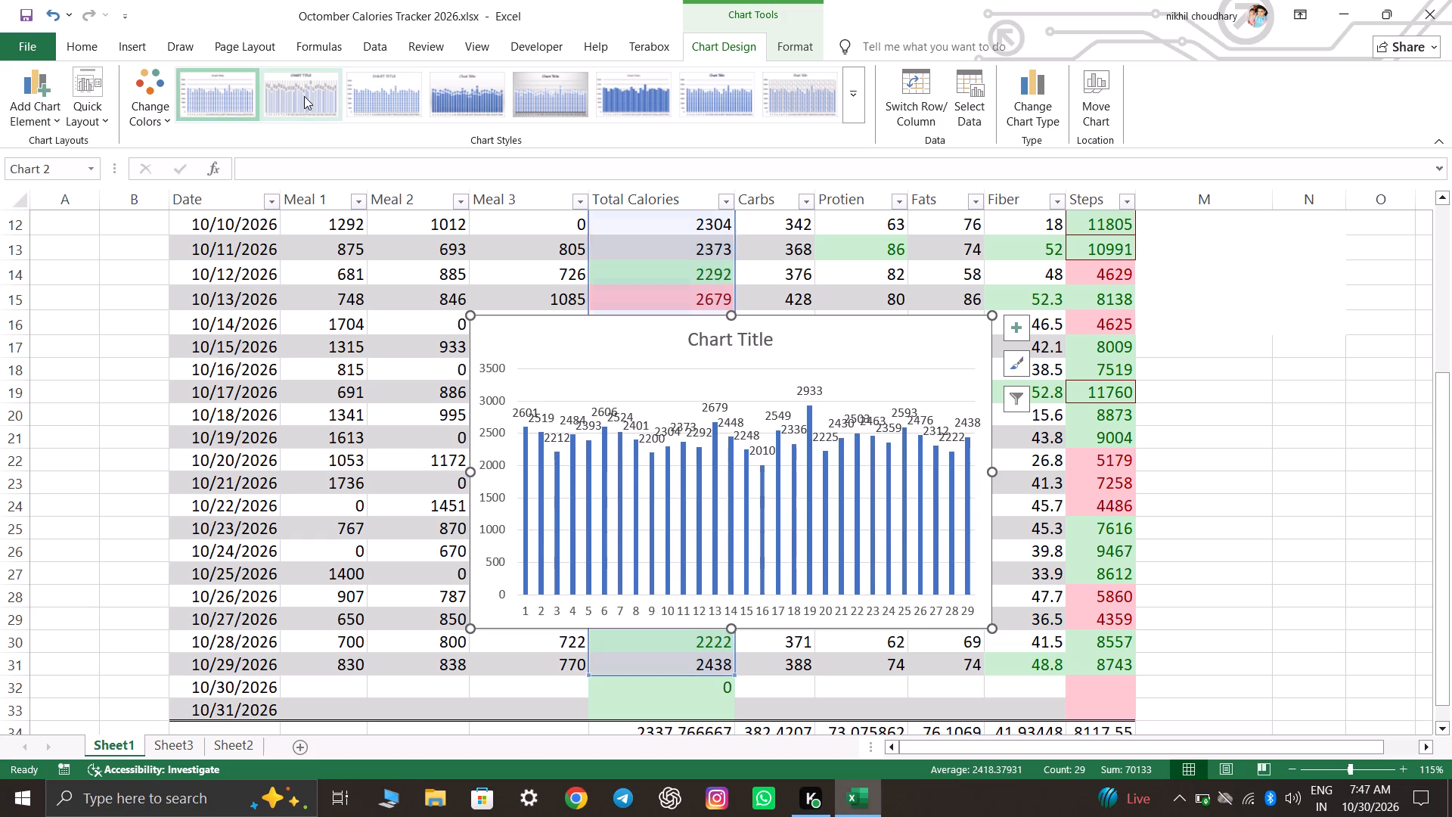
pyautogui.click(308, 93)
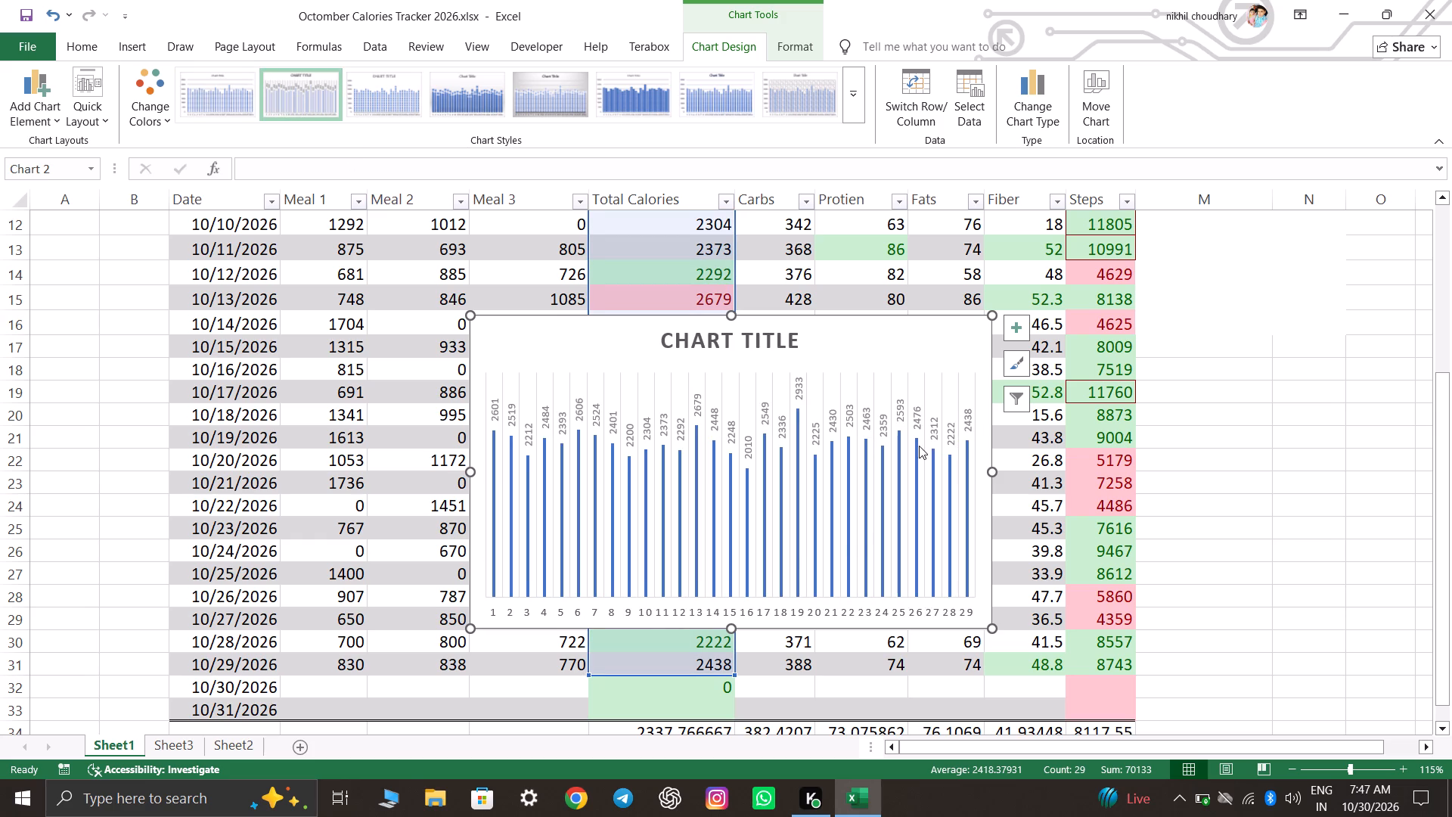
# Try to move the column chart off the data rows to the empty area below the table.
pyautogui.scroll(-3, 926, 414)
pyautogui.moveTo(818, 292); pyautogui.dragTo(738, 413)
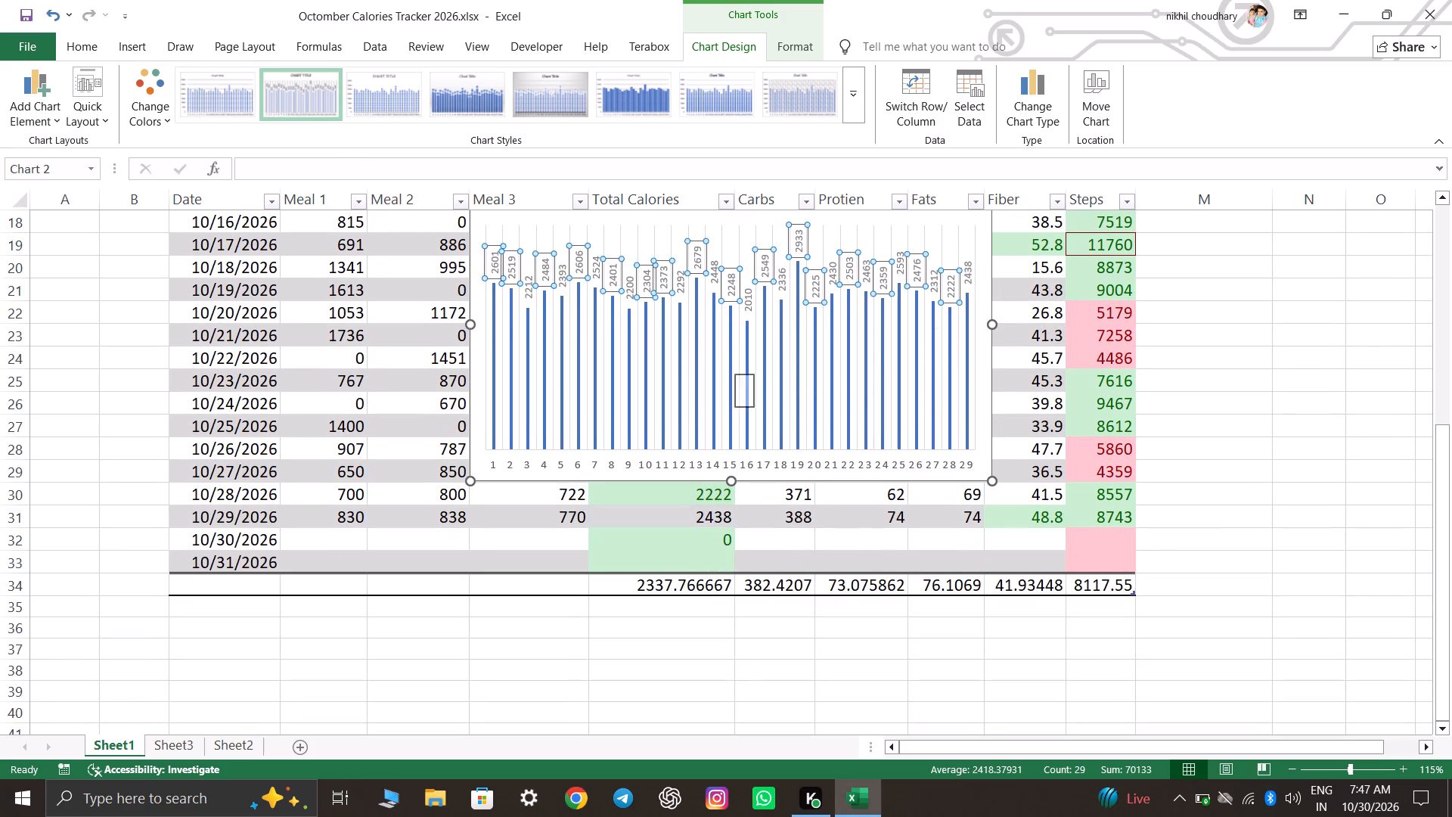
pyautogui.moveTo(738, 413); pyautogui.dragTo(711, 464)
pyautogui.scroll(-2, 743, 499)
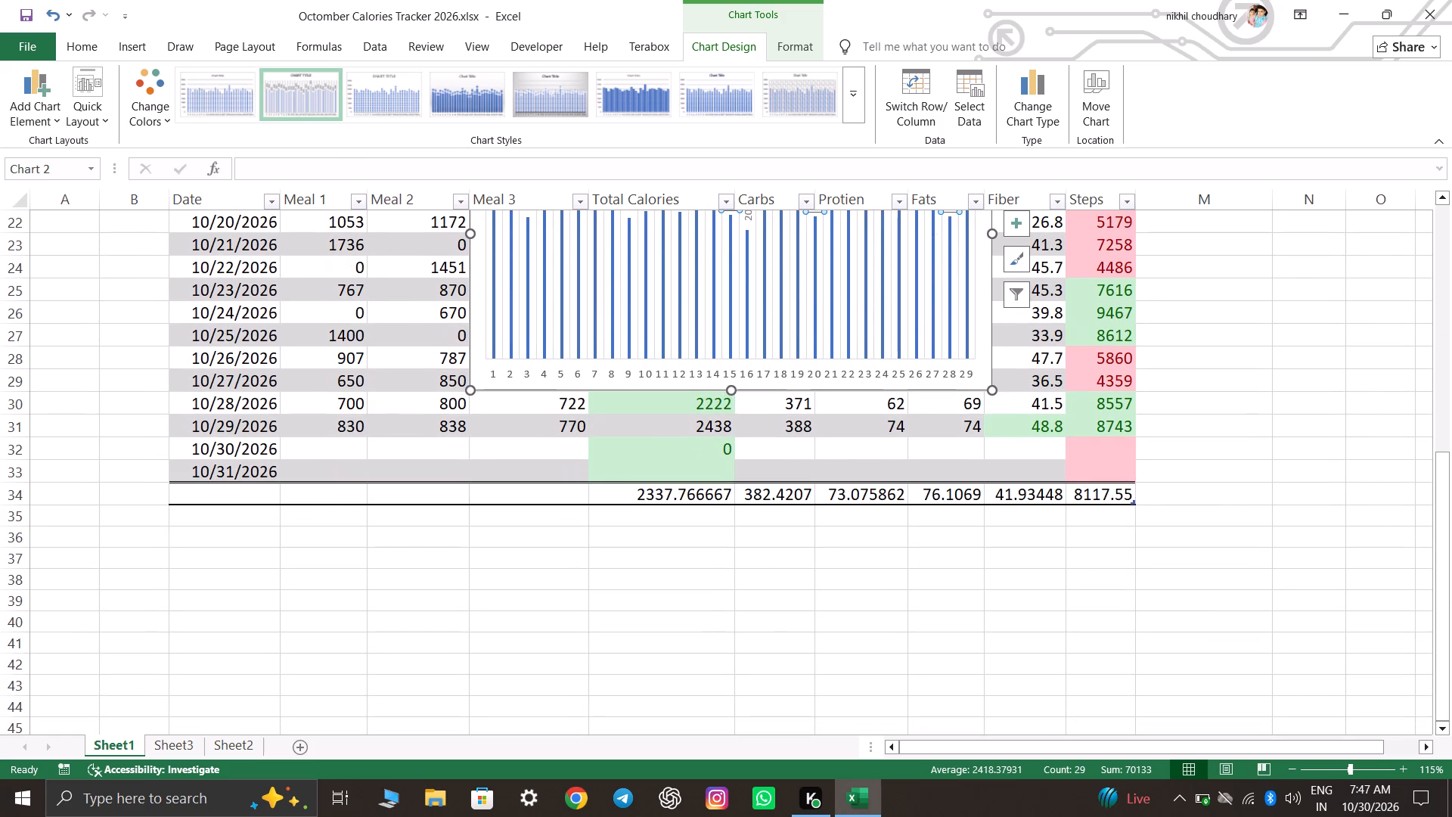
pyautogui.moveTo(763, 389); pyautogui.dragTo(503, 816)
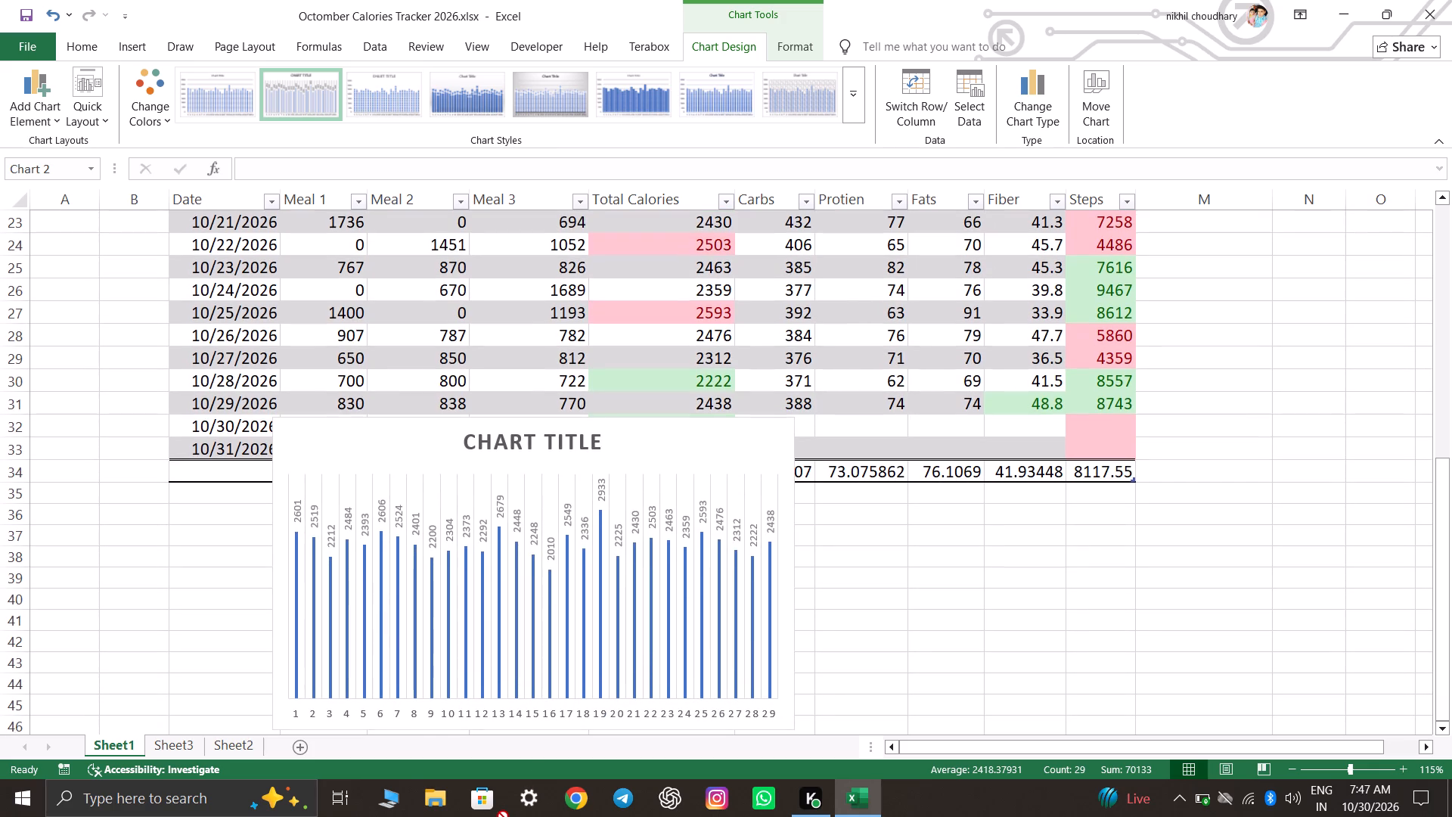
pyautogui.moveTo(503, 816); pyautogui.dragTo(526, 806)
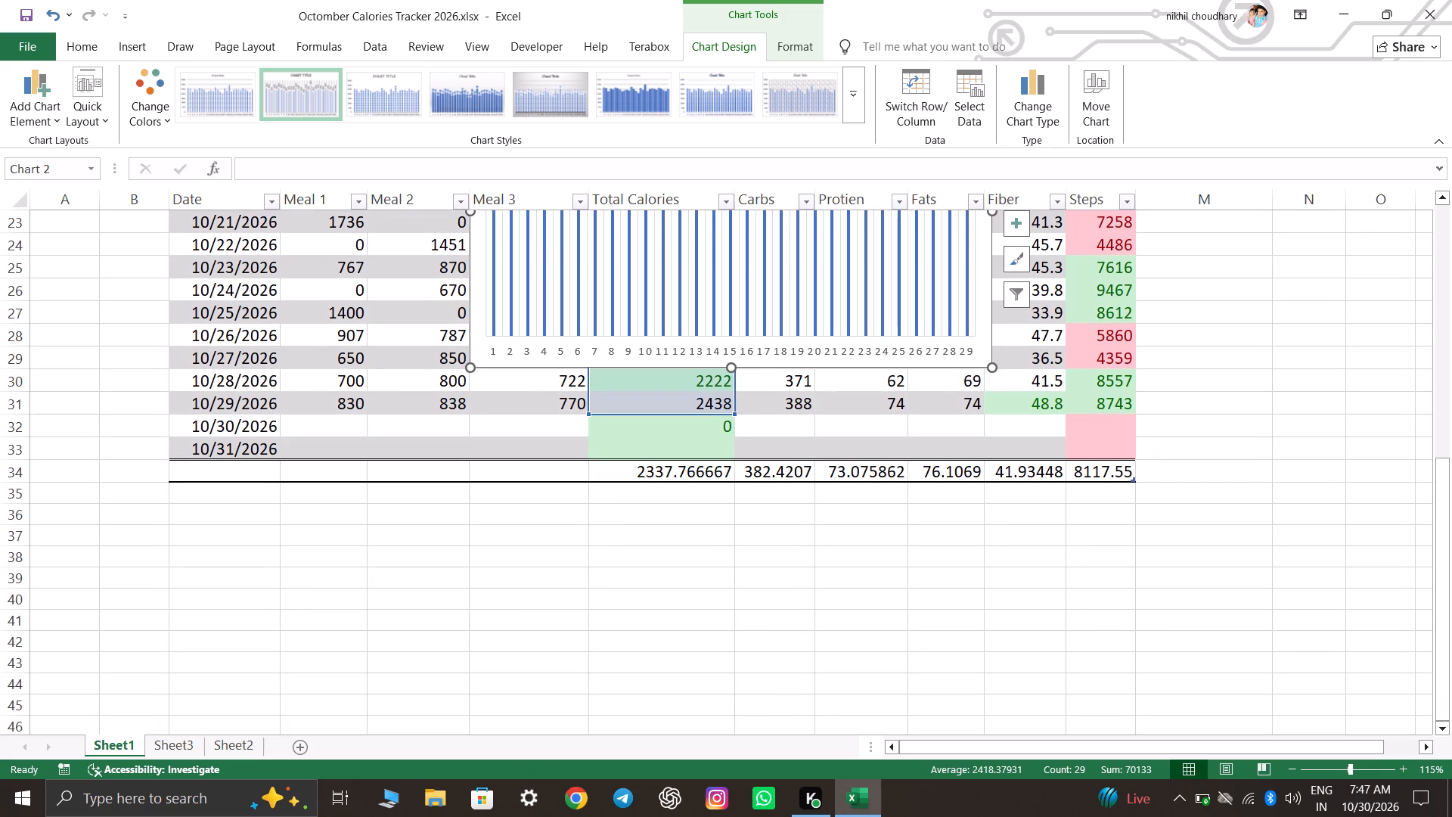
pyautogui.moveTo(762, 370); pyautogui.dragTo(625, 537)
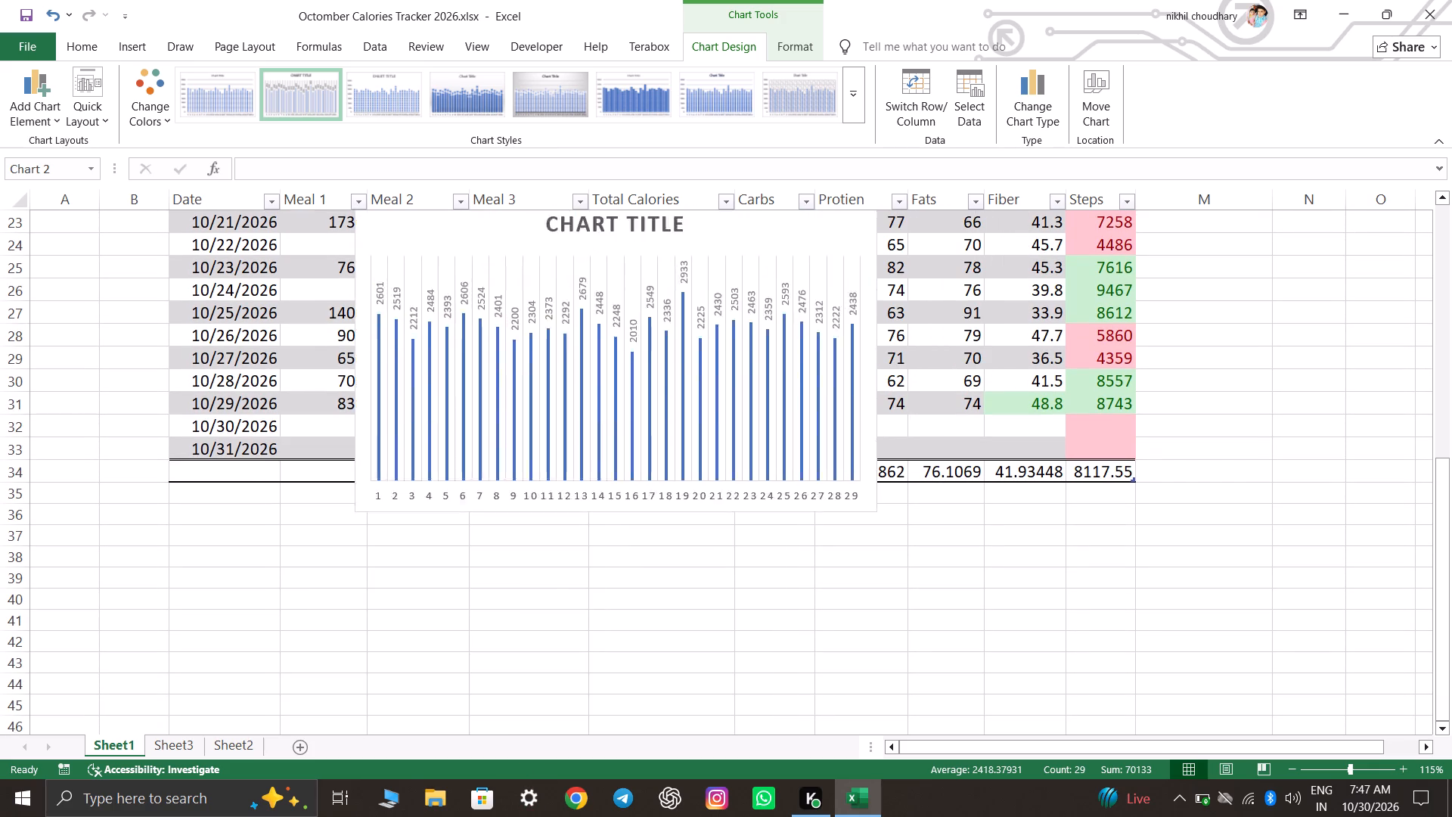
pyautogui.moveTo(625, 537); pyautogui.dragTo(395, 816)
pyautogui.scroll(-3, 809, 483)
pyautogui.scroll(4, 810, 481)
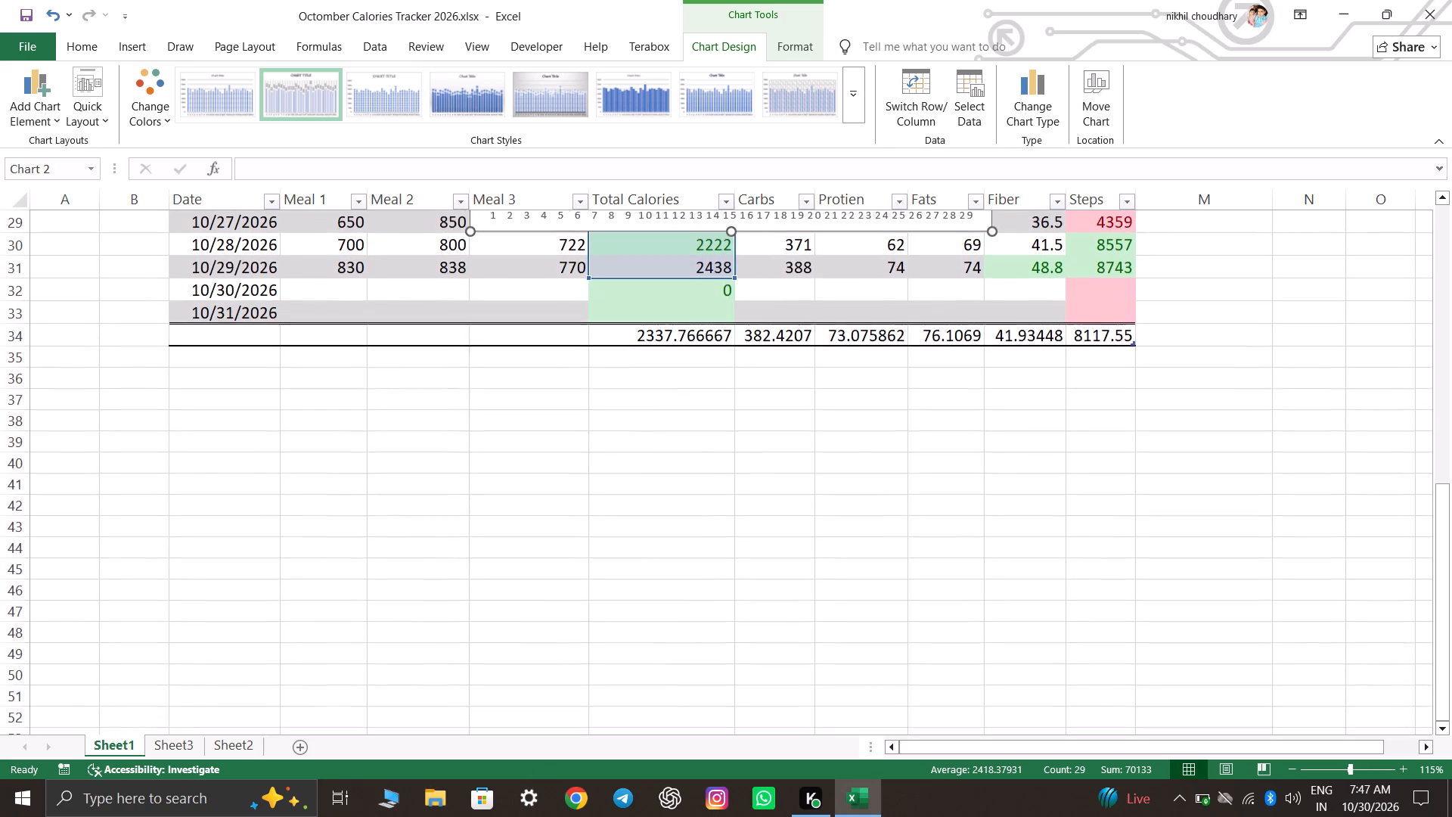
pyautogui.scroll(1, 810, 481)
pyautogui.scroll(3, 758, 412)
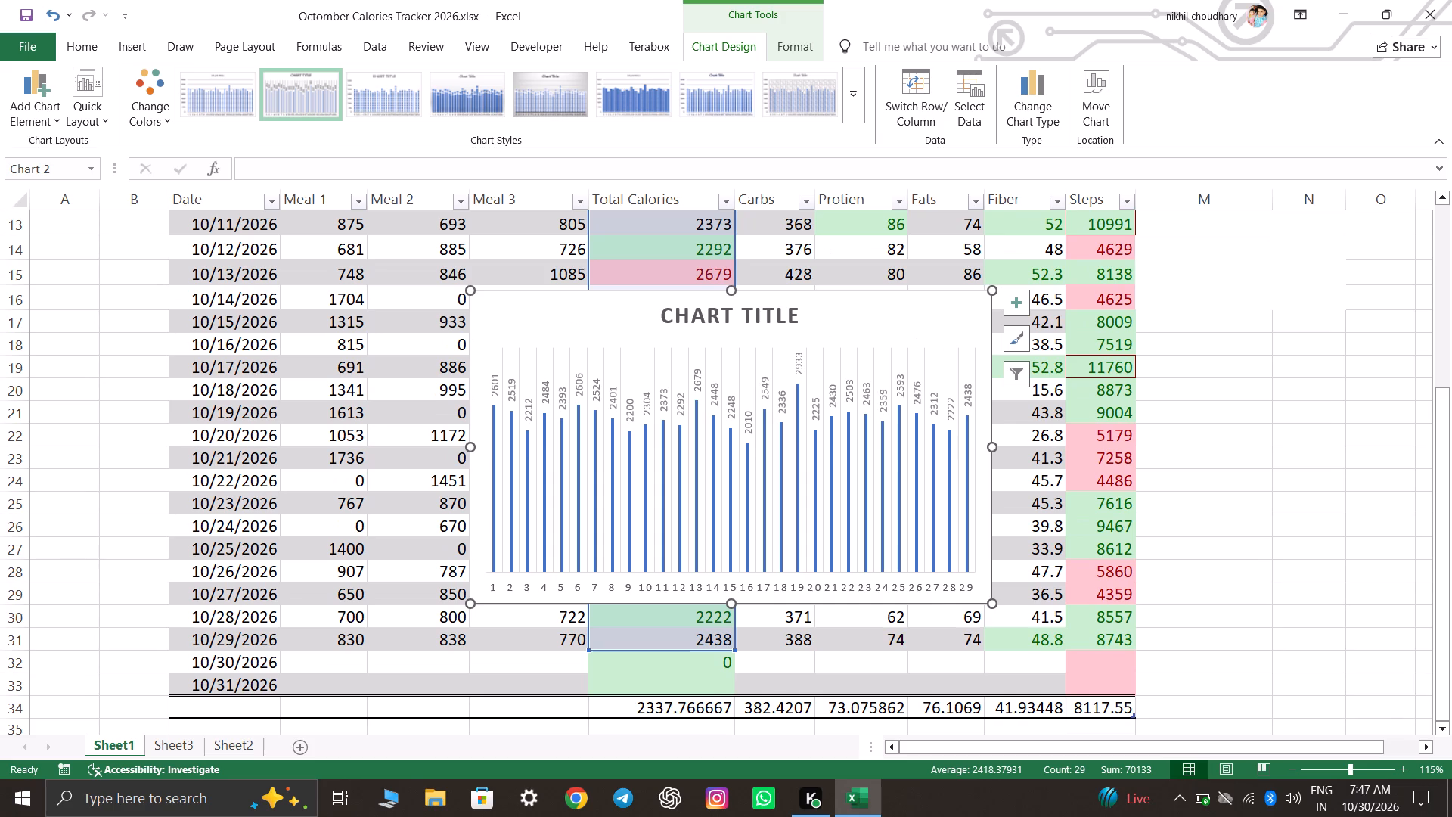
# Move the column chart below the averages row, with its upper edge at row 36 and its side edge at column B.
pyautogui.moveTo(750, 287); pyautogui.dragTo(643, 800)
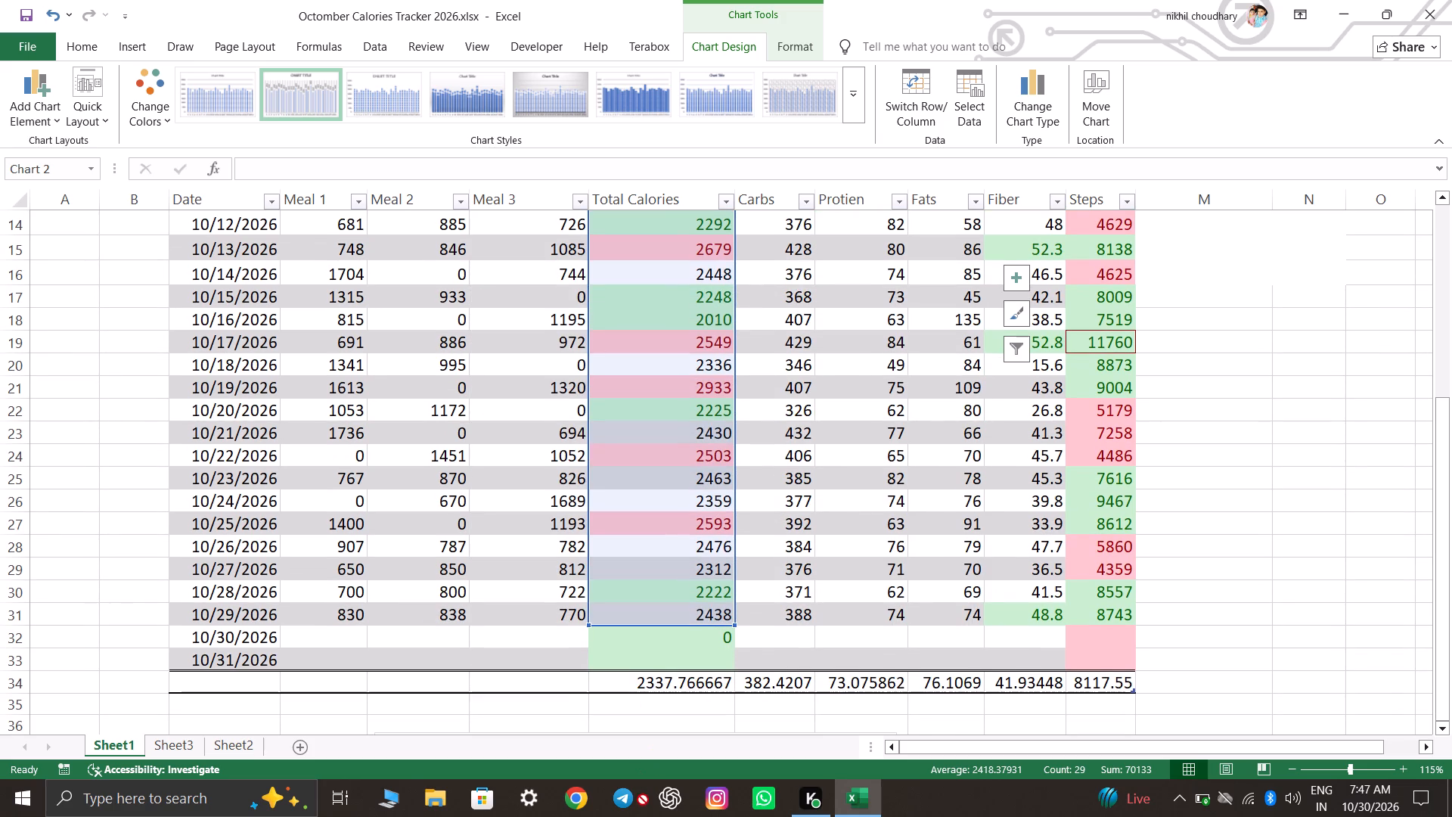
pyautogui.moveTo(643, 800); pyautogui.dragTo(514, 684)
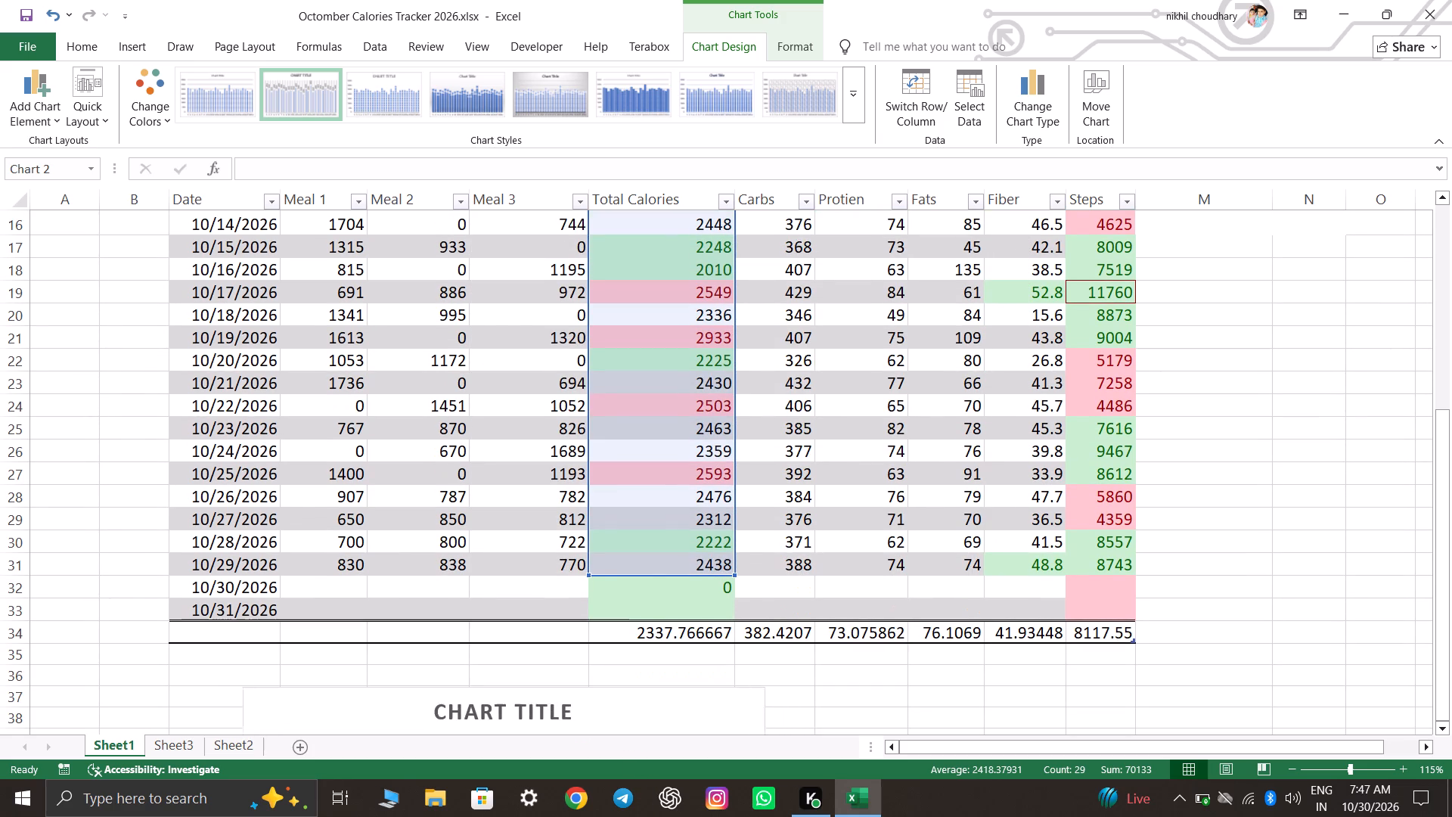
pyautogui.moveTo(514, 684); pyautogui.dragTo(476, 683)
pyautogui.scroll(-6, 663, 539)
pyautogui.scroll(-1, 843, 452)
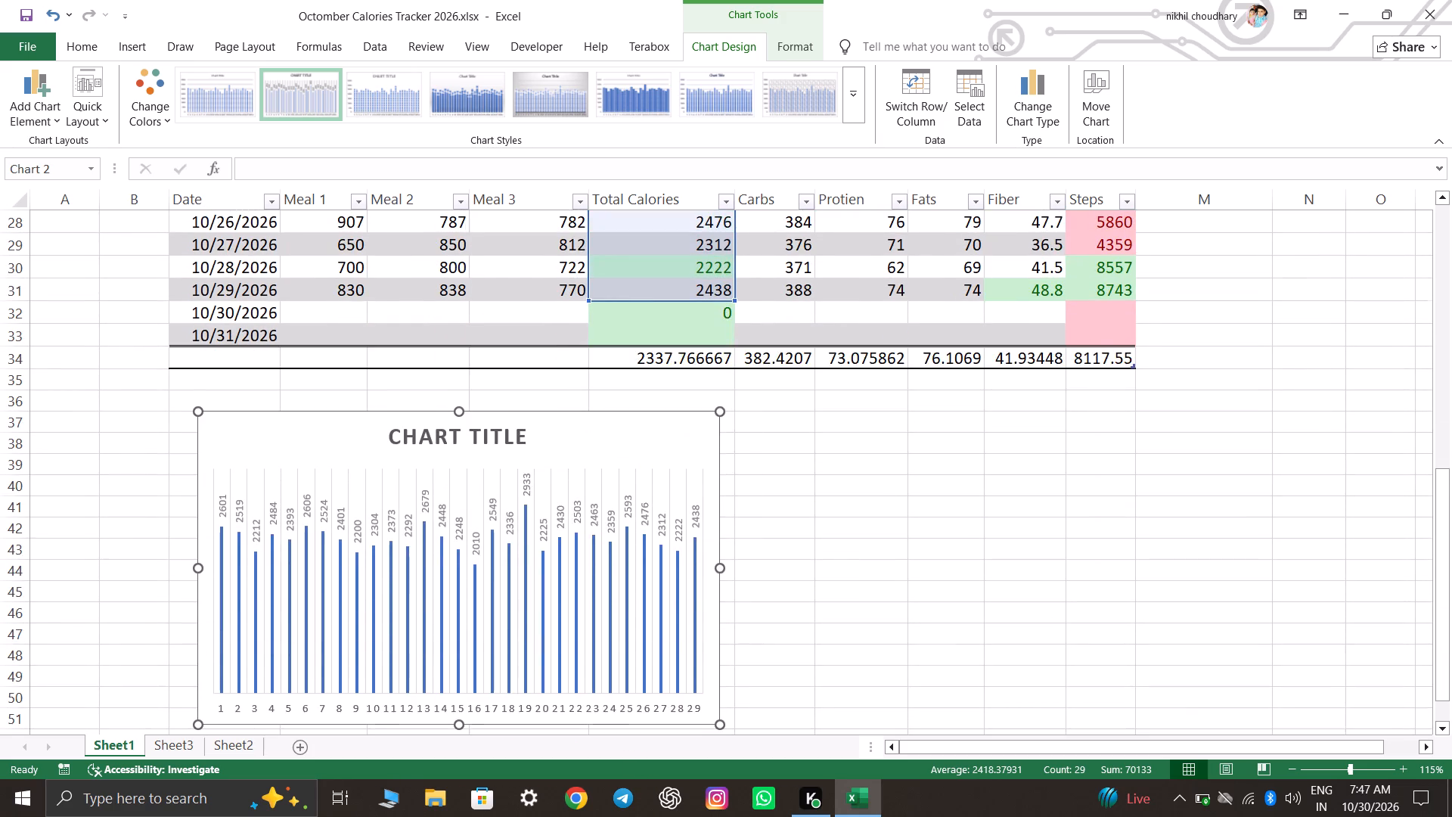
pyautogui.moveTo(600, 389); pyautogui.dragTo(541, 375)
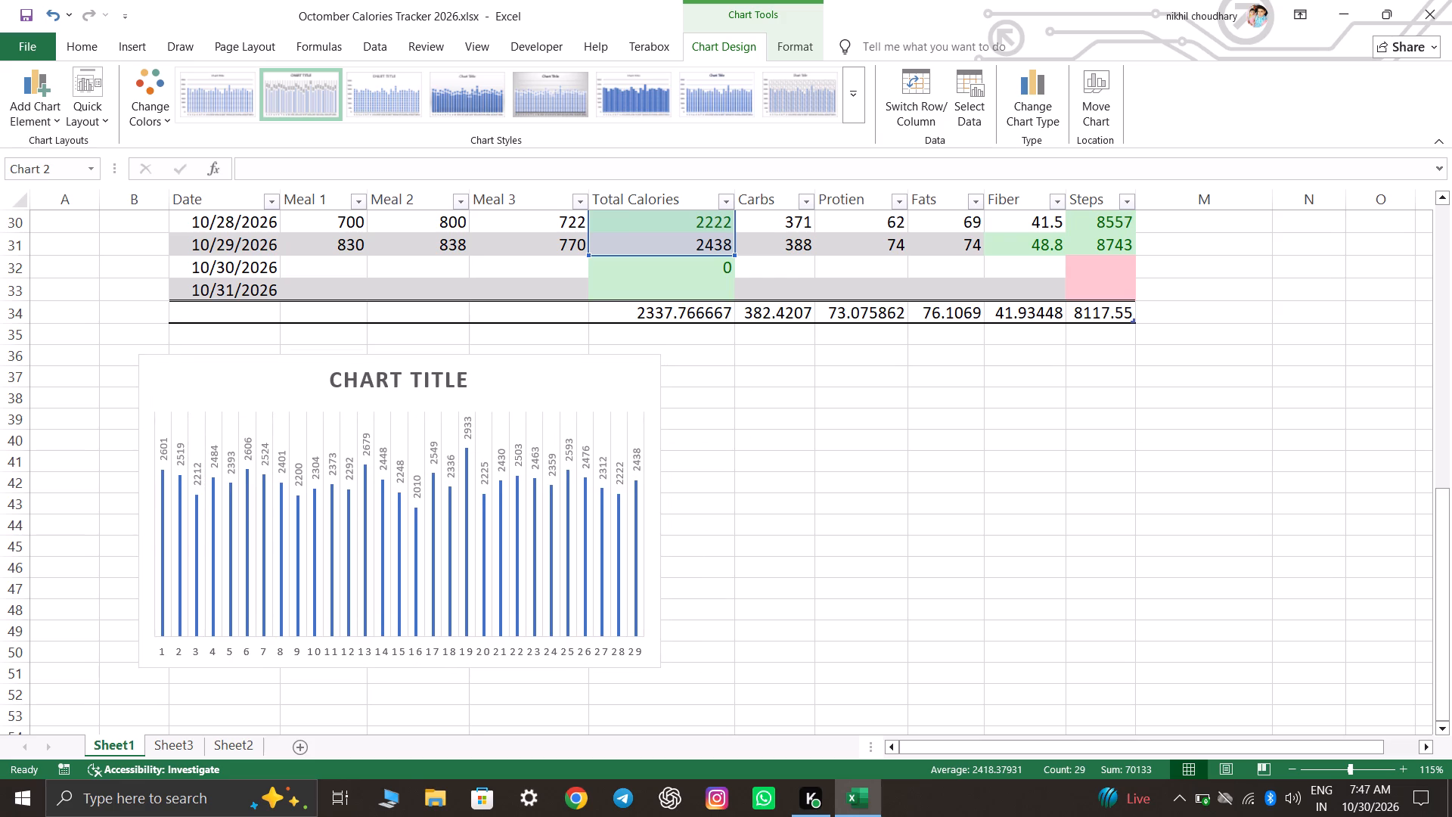
pyautogui.moveTo(541, 375); pyautogui.dragTo(578, 372)
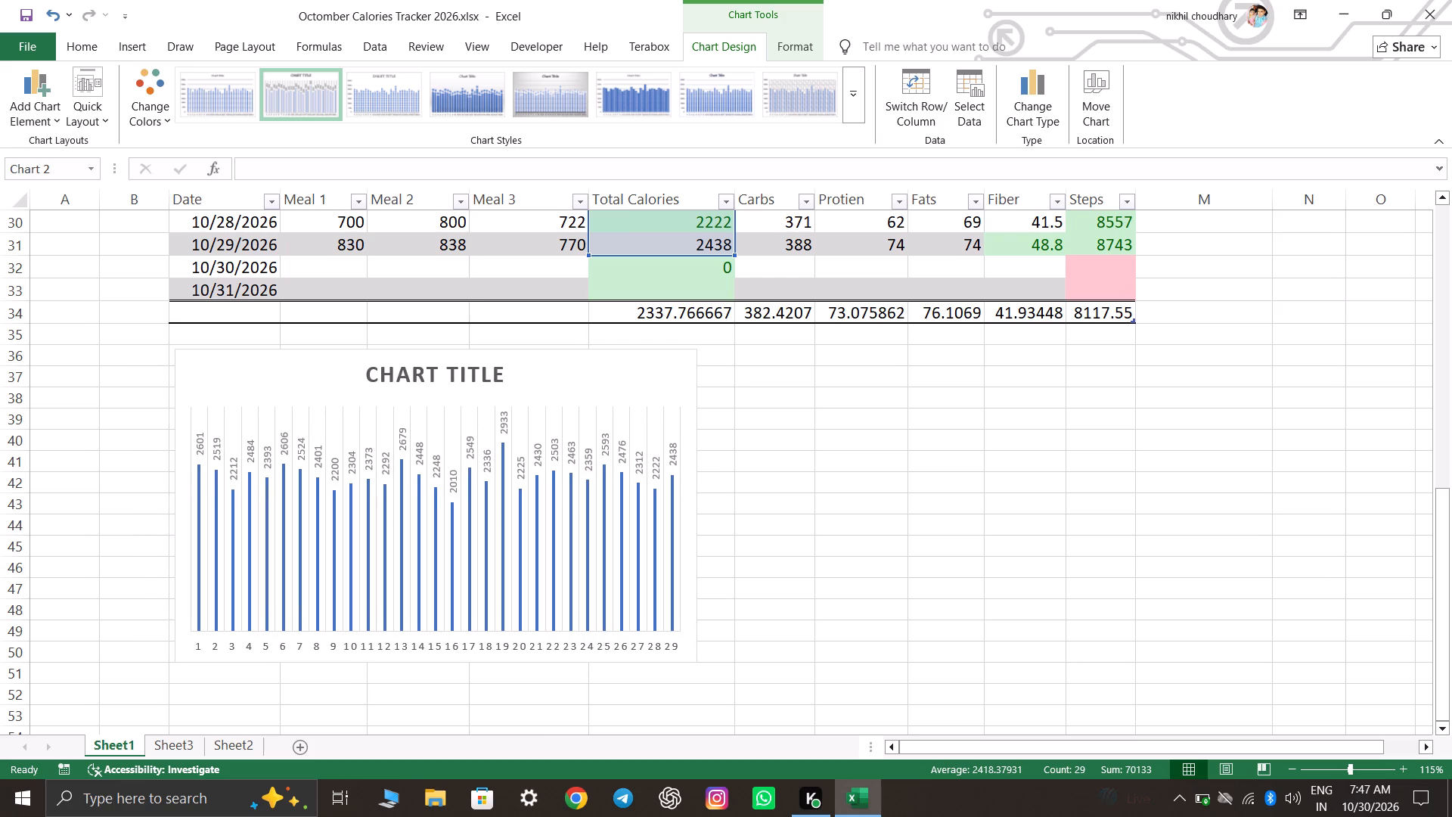
pyautogui.moveTo(578, 372); pyautogui.dragTo(576, 371)
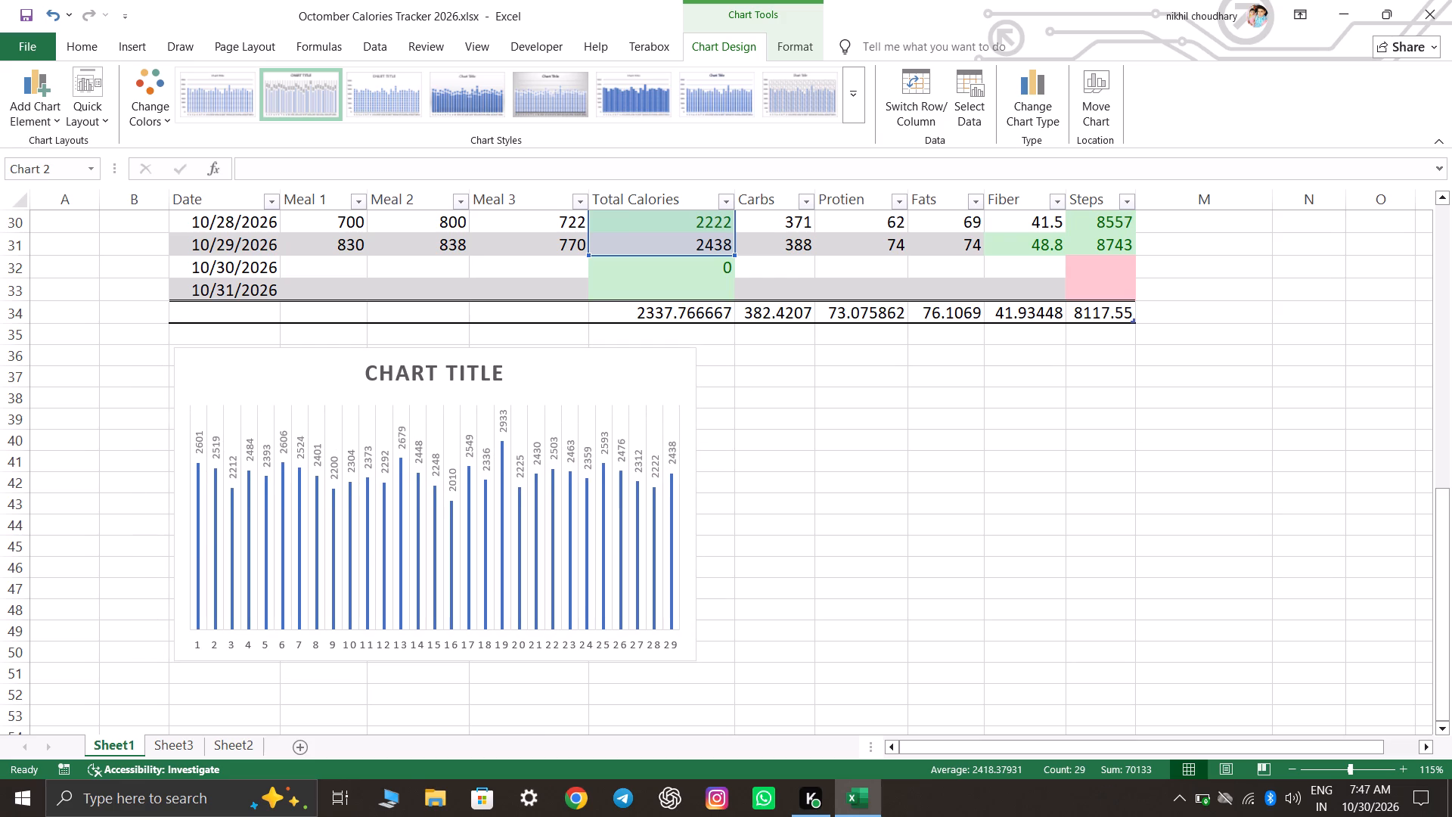
pyautogui.moveTo(576, 371); pyautogui.dragTo(427, 370)
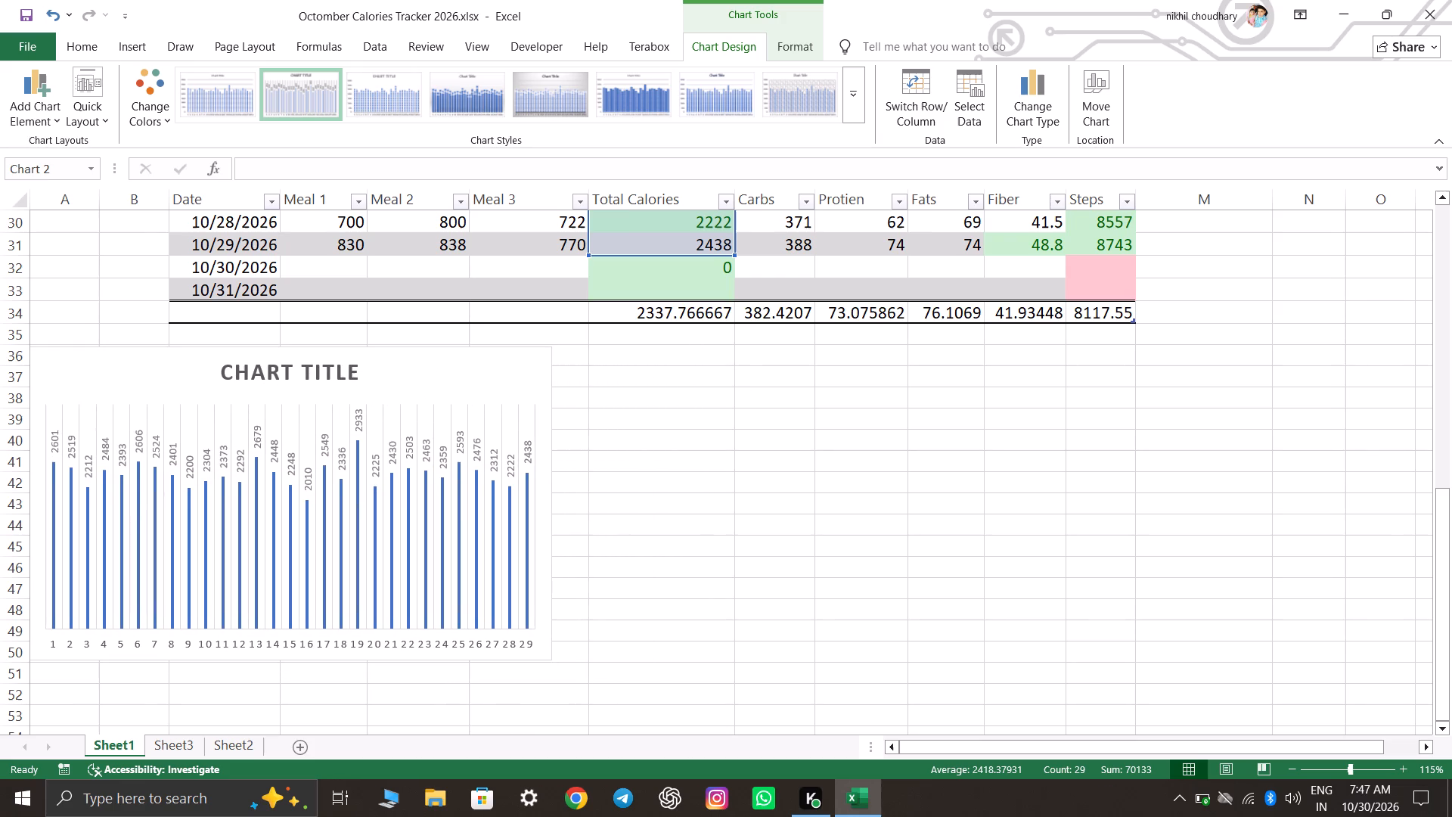
pyautogui.moveTo(427, 370); pyautogui.dragTo(506, 365)
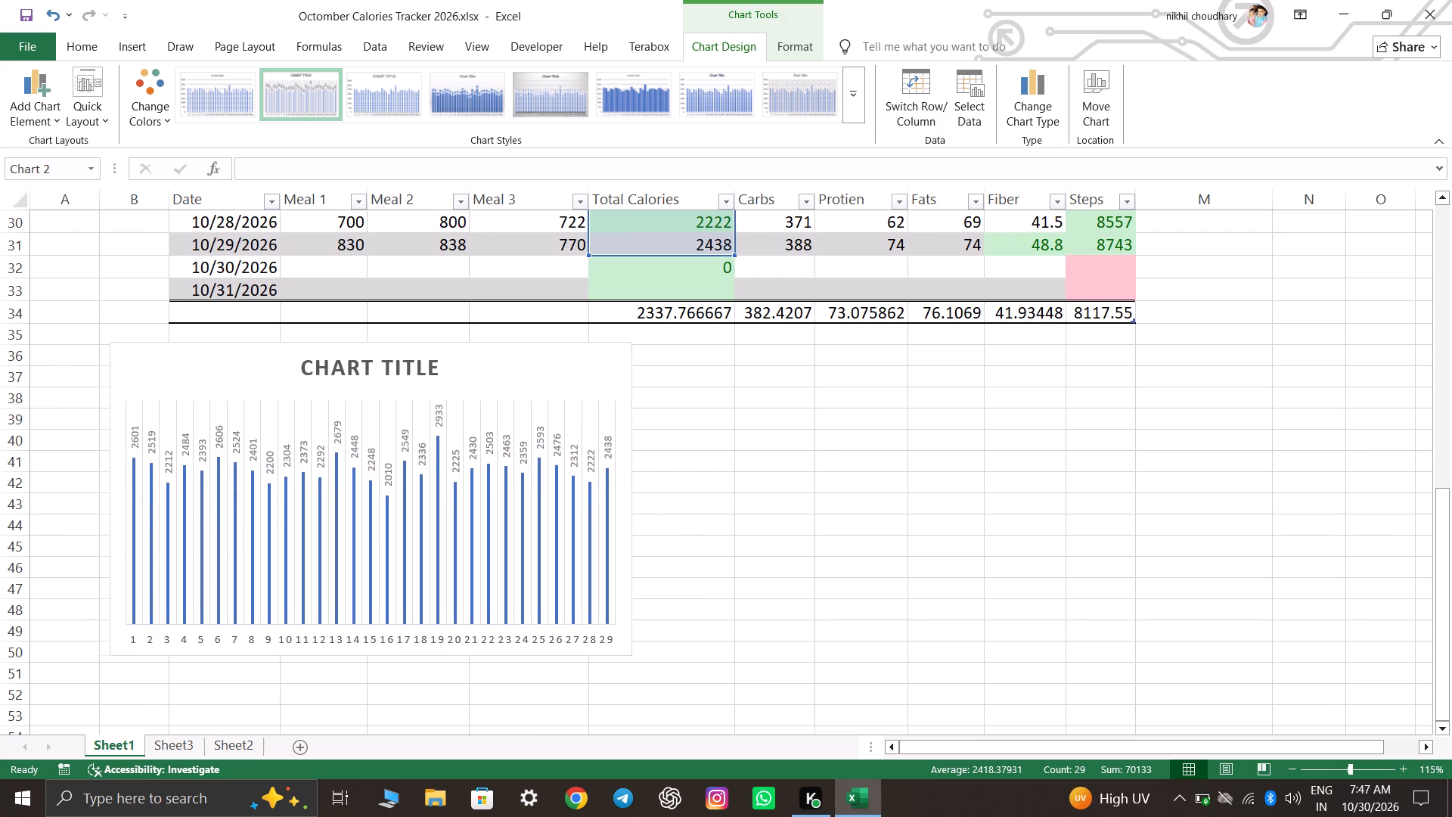
pyautogui.moveTo(506, 365); pyautogui.dragTo(503, 370)
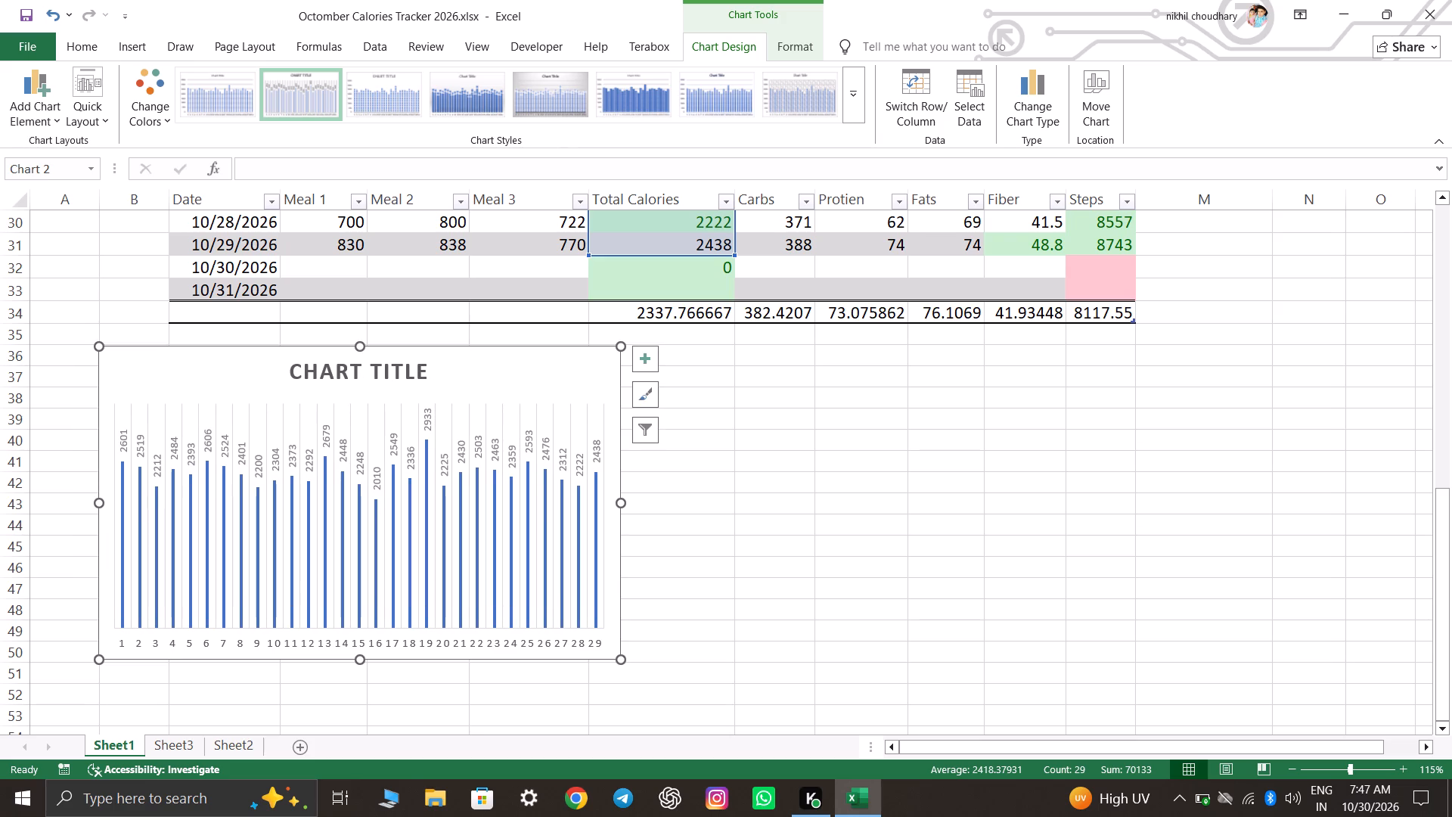
pyautogui.click(840, 404)
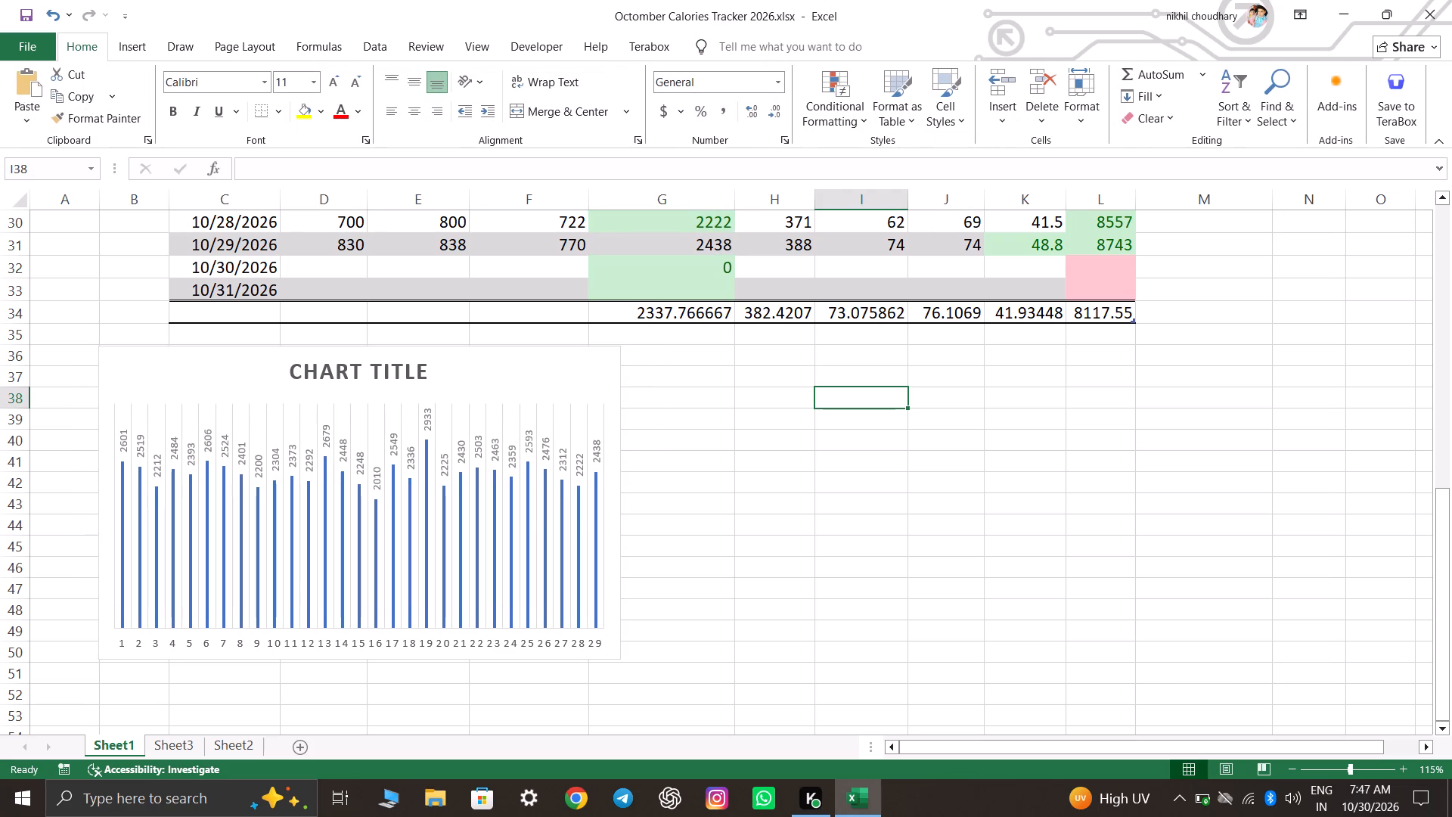
# Enlarge the column chart below the table so it extends across column G and down to row 55.
pyautogui.click(538, 502)
pyautogui.scroll(-3, 538, 502)
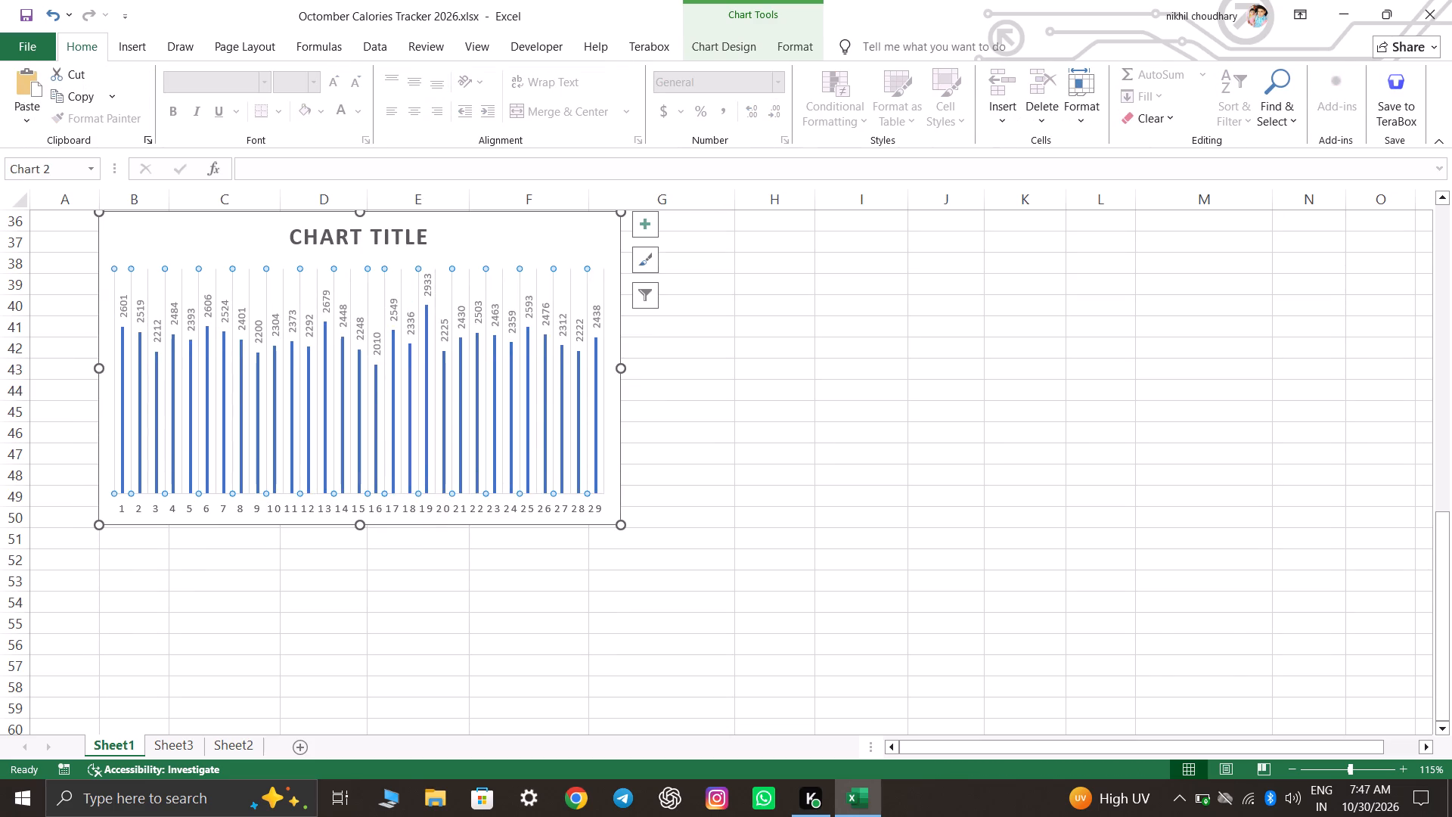
pyautogui.moveTo(625, 527); pyautogui.dragTo(739, 632)
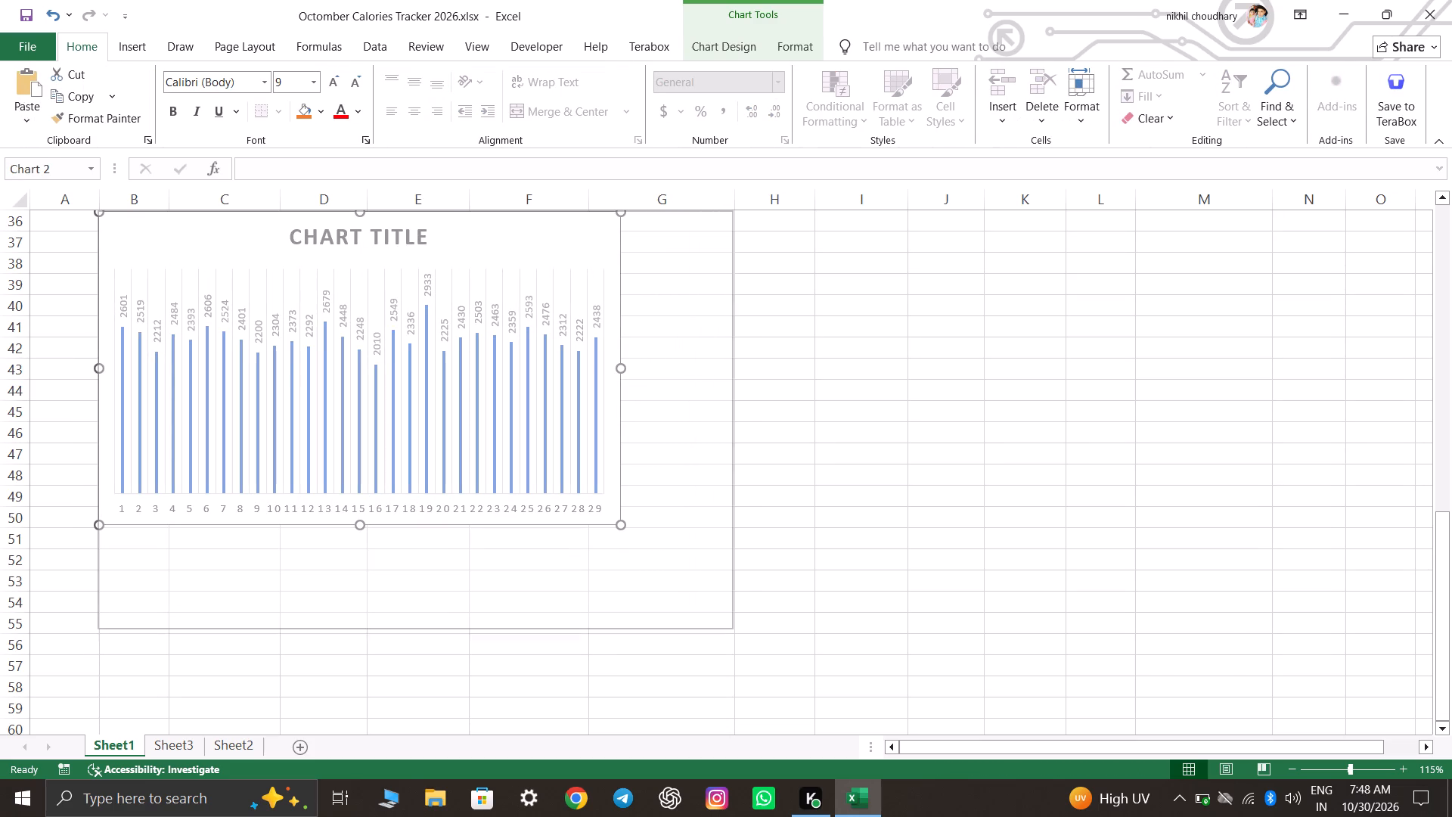
pyautogui.moveTo(739, 632); pyautogui.dragTo(731, 636)
pyautogui.click(880, 520)
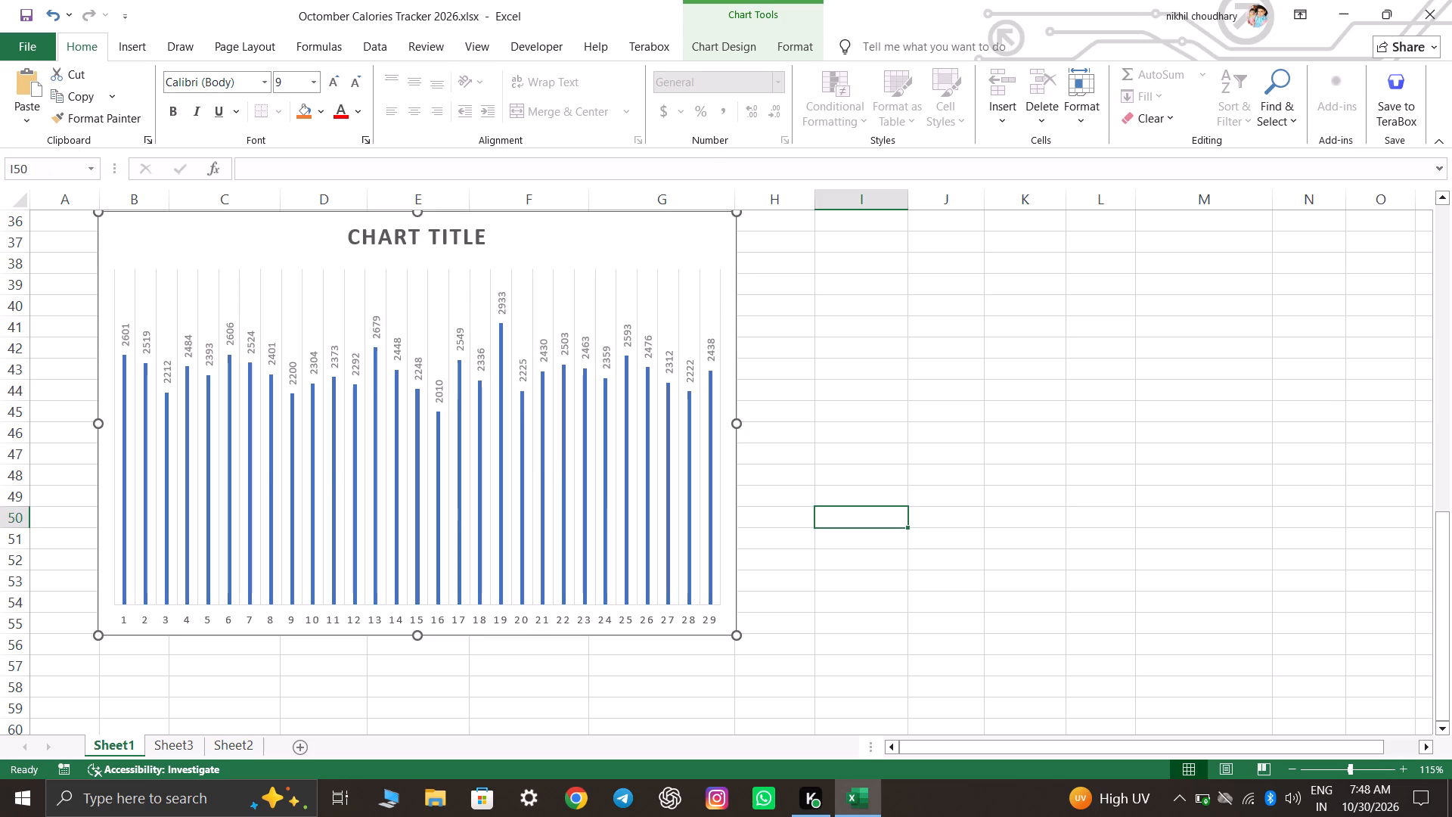
# Replace the placeholder title of the column chart with "Calories Tracker".
pyautogui.scroll(3, 880, 496)
pyautogui.click(407, 368)
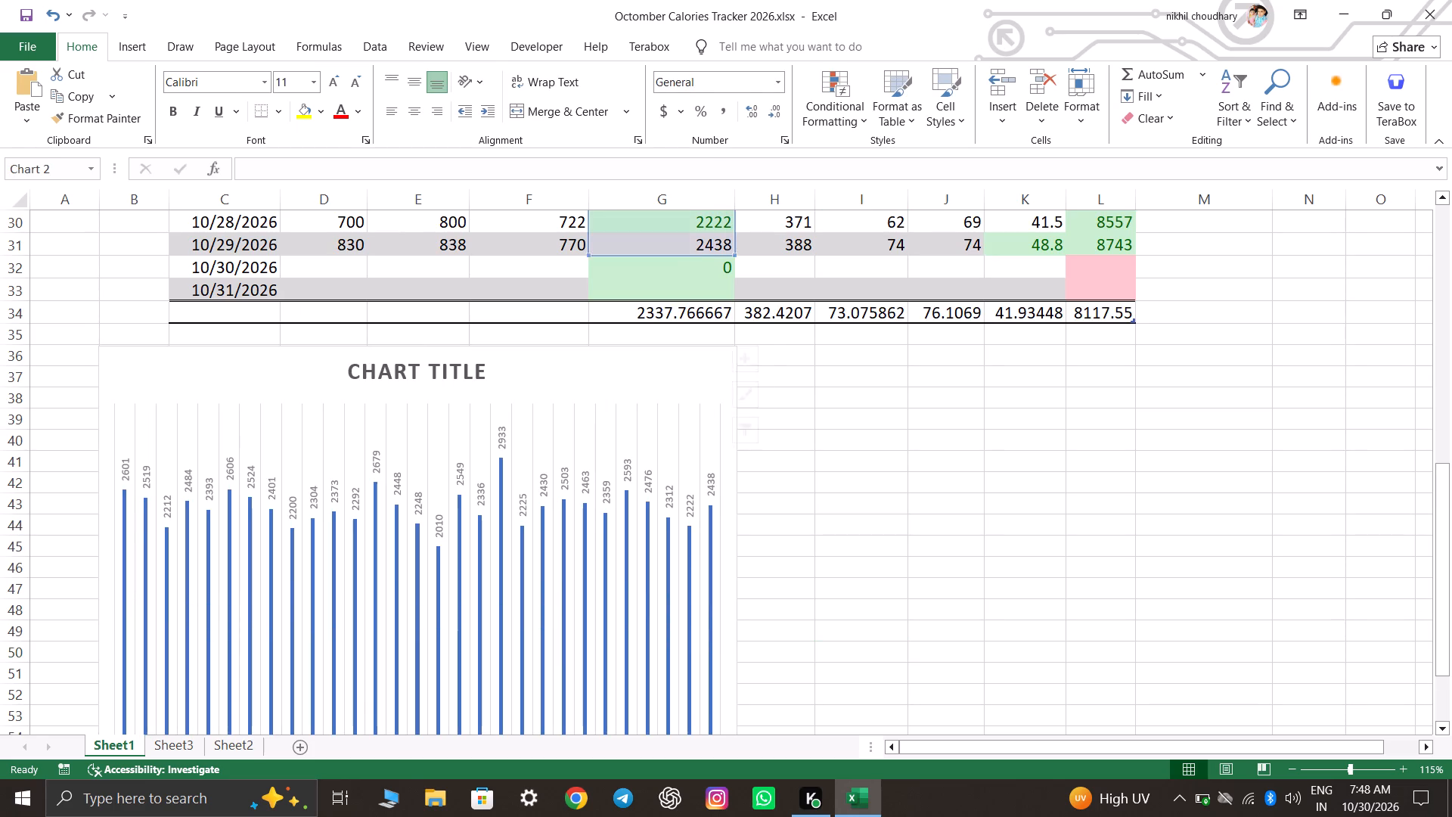
pyautogui.click(457, 382)
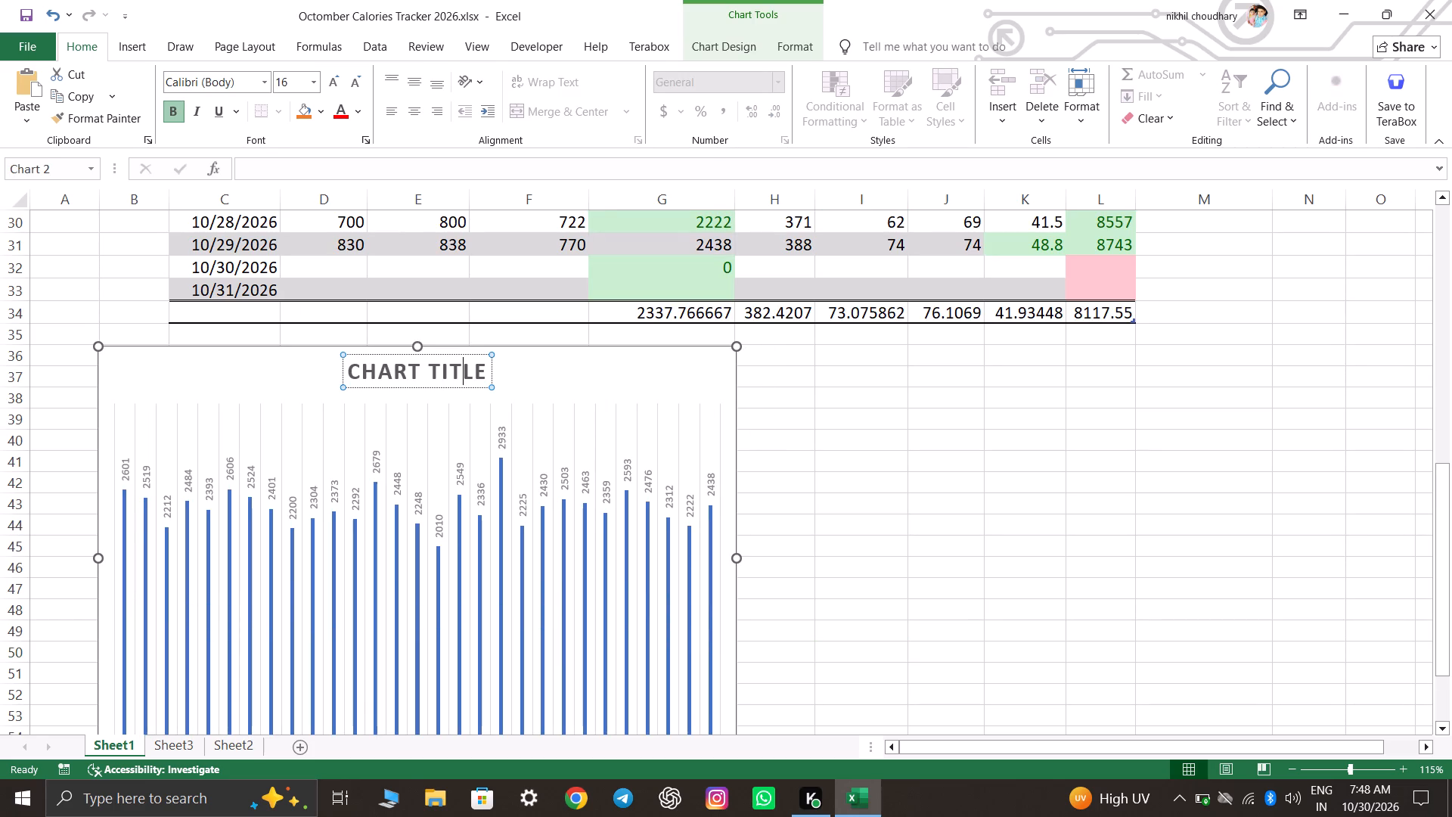
pyautogui.hotkey('shift', 't')
pyautogui.press('BackSpace')
pyautogui.press('BackSpace')
pyautogui.press('BackSpace')
pyautogui.press('BackSpace')
pyautogui.press('BackSpace')
pyautogui.press('BackSpace')
pyautogui.press('BackSpace')
pyautogui.press('BackSpace')
pyautogui.press('BackSpace')
pyautogui.press('BackSpace')
pyautogui.press('BackSpace')
pyautogui.press('BackSpace')
pyautogui.press('BackSpace')
pyautogui.press('BackSpace')
pyautogui.press('BackSpace')
pyautogui.press('BackSpace')
pyautogui.press('BackSpace')
pyautogui.press('BackSpace')
pyautogui.press('BackSpace')
pyautogui.press('BackSpace')
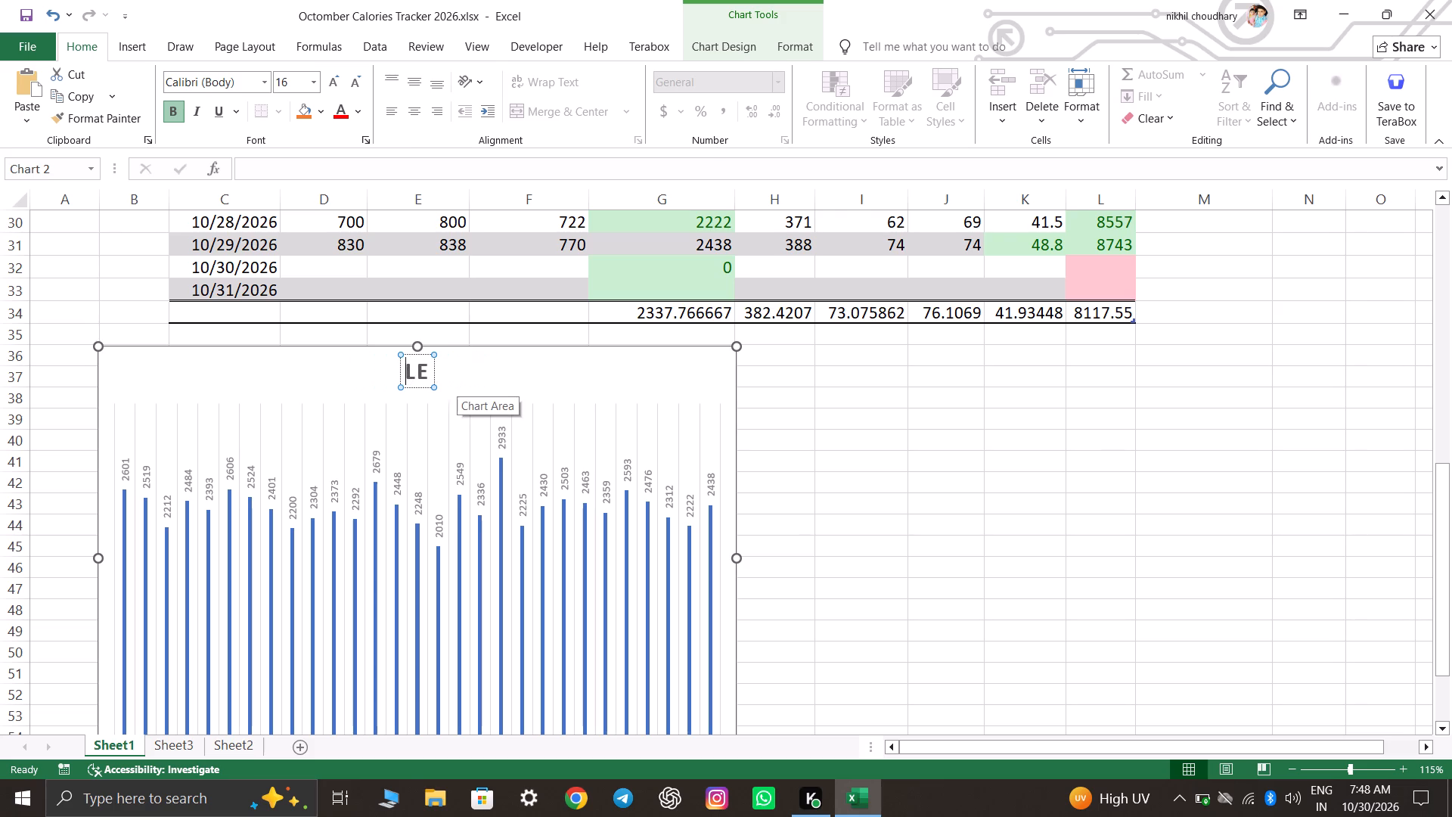
pyautogui.press('Right')
pyautogui.press('Right')
pyautogui.press('Right')
pyautogui.press('BackSpace')
pyautogui.press('BackSpace')
pyautogui.press('BackSpace')
pyautogui.write('Calories')
pyautogui.press('space')
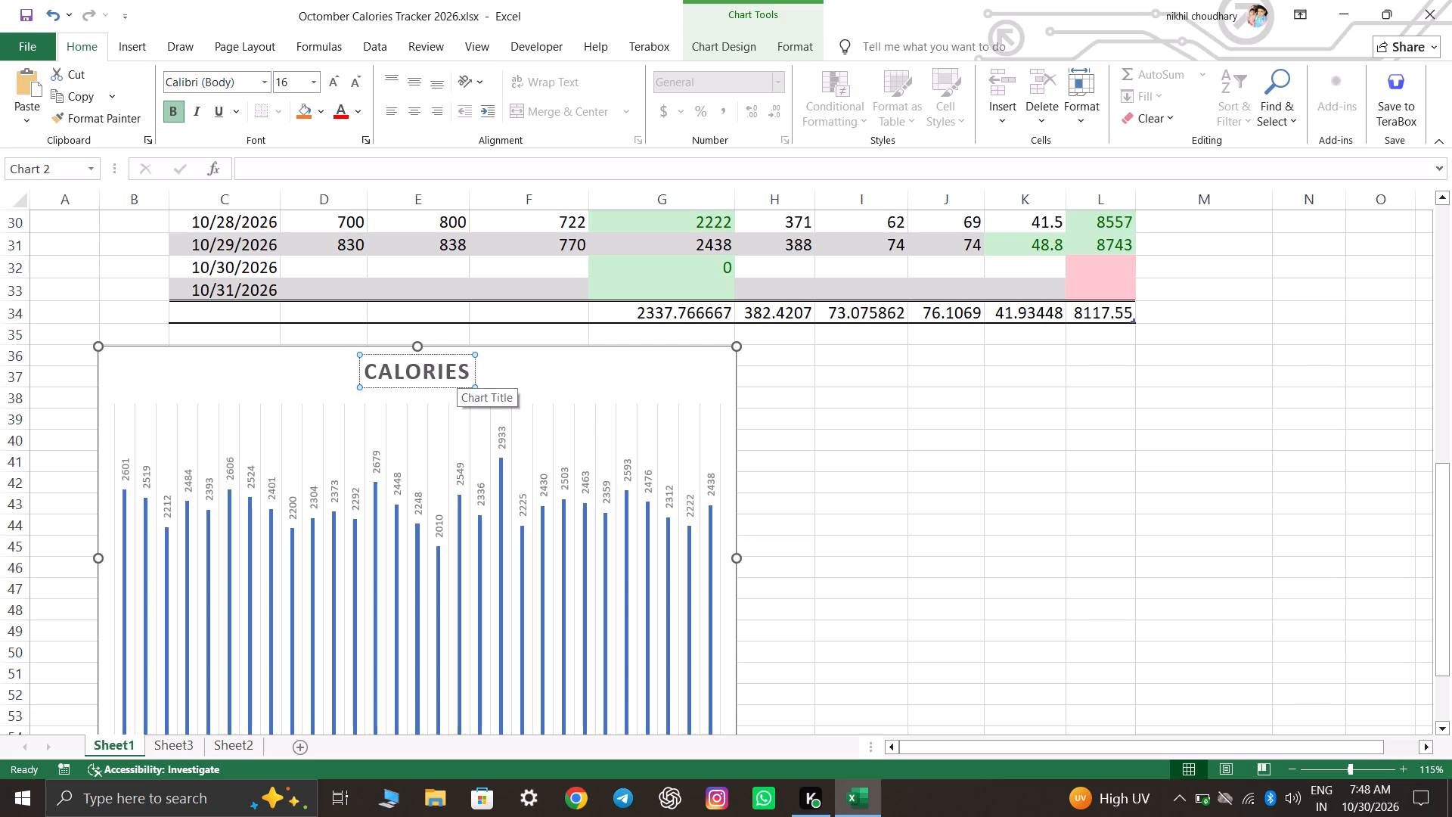
pyautogui.write('Tracker')
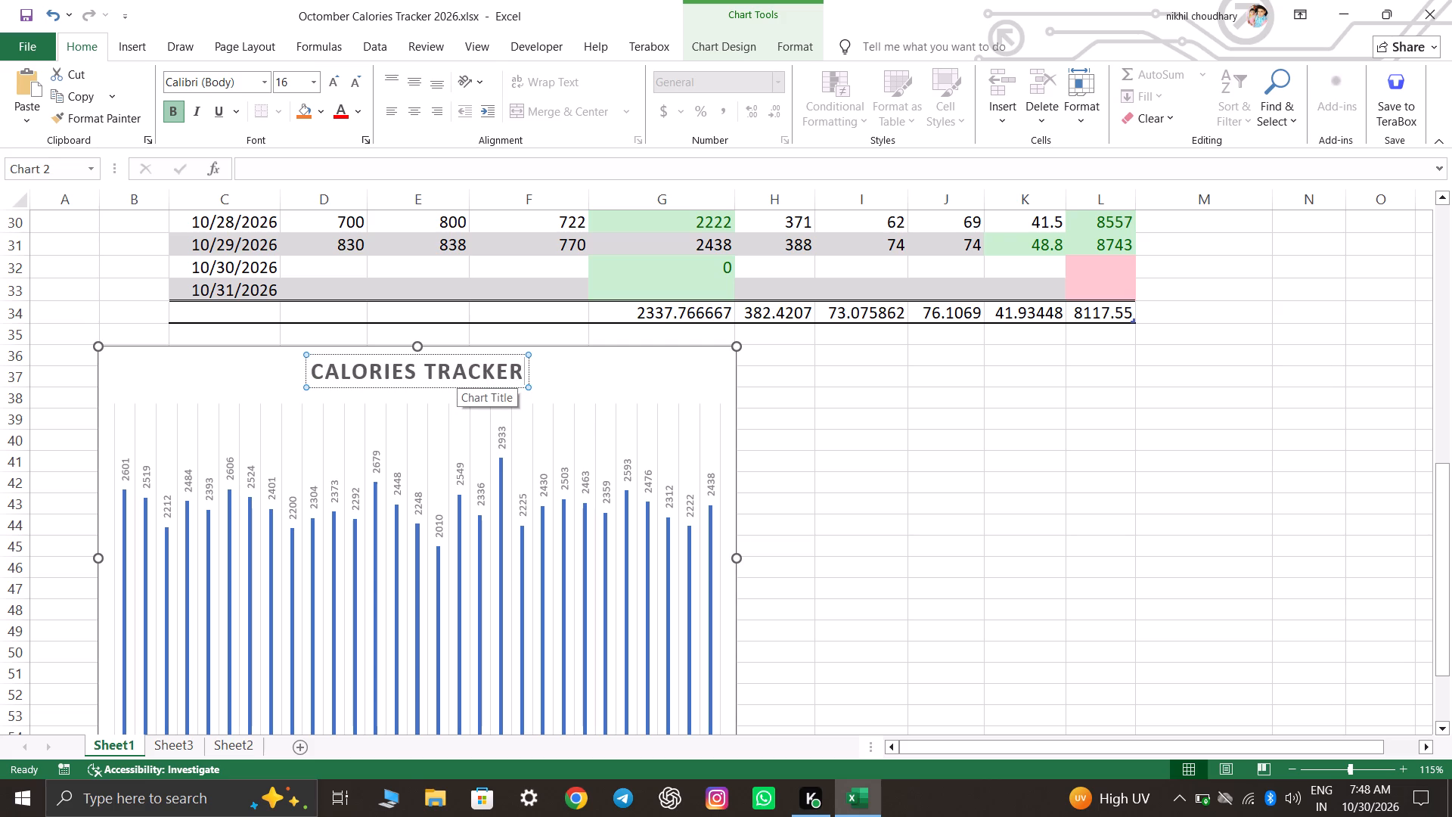
# Fill the chart's plot area with the lightest tint of the gray theme color.
pyautogui.rightClick(568, 440)
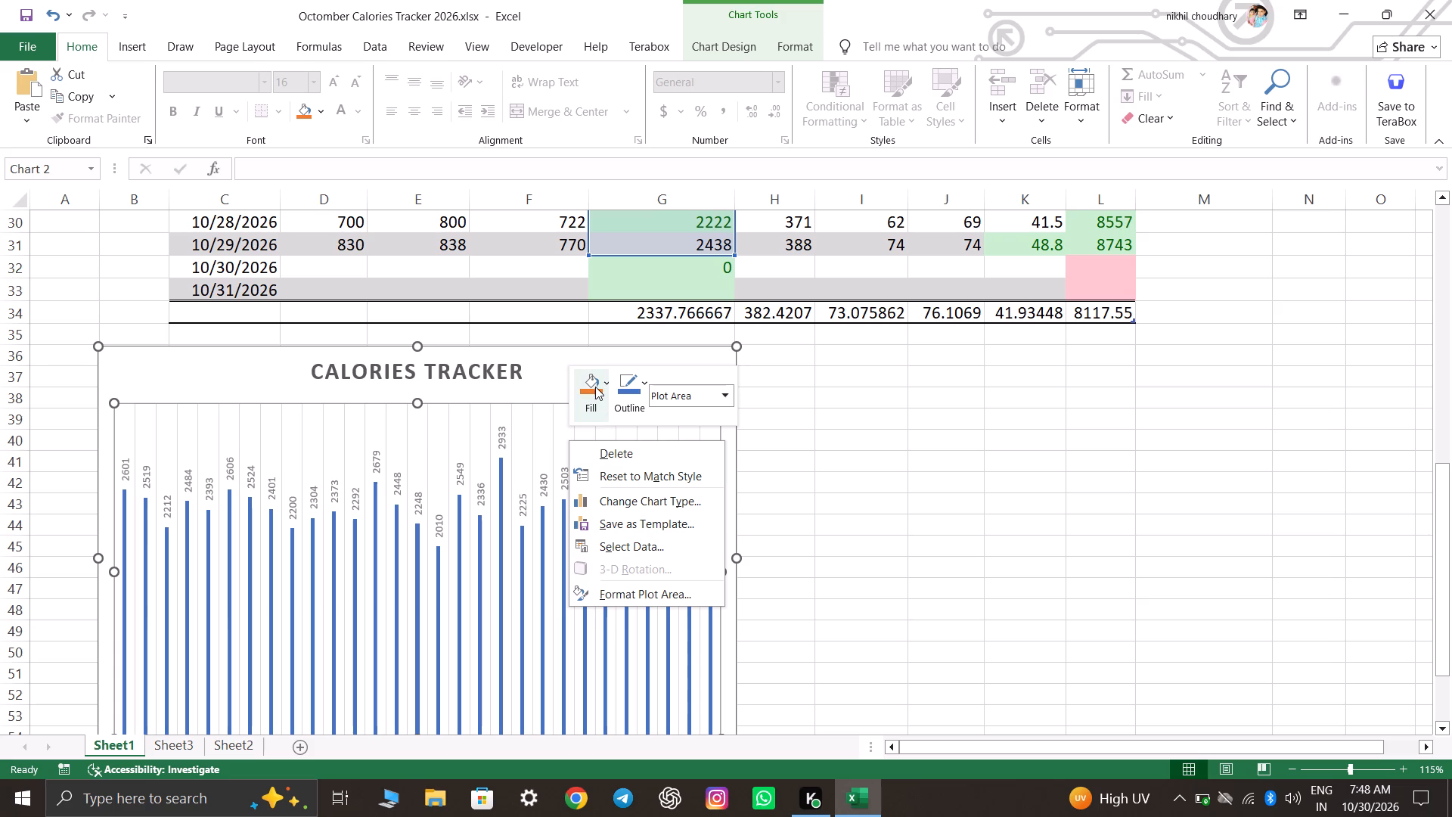
pyautogui.click(595, 387)
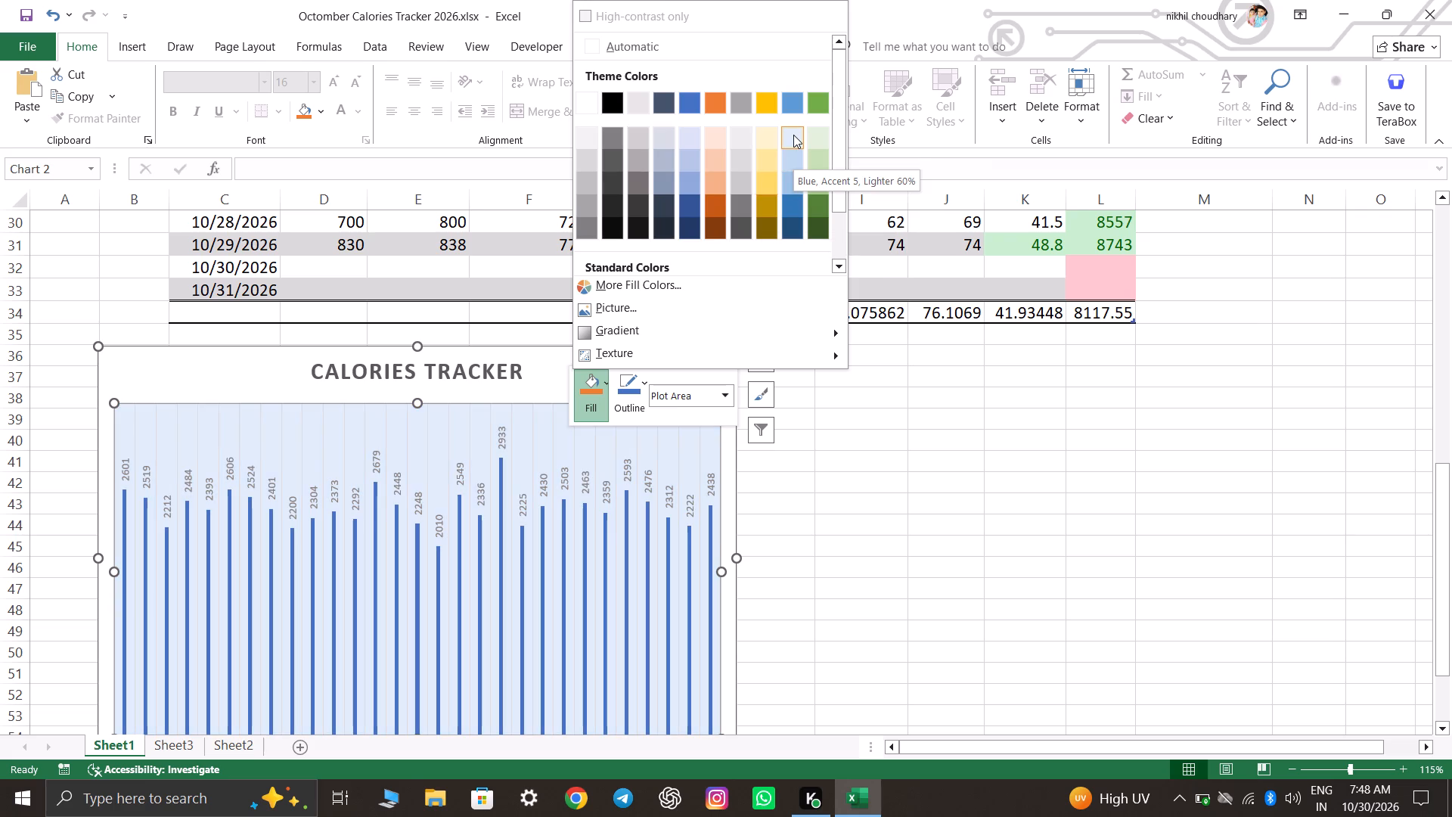
pyautogui.click(742, 138)
pyautogui.click(929, 449)
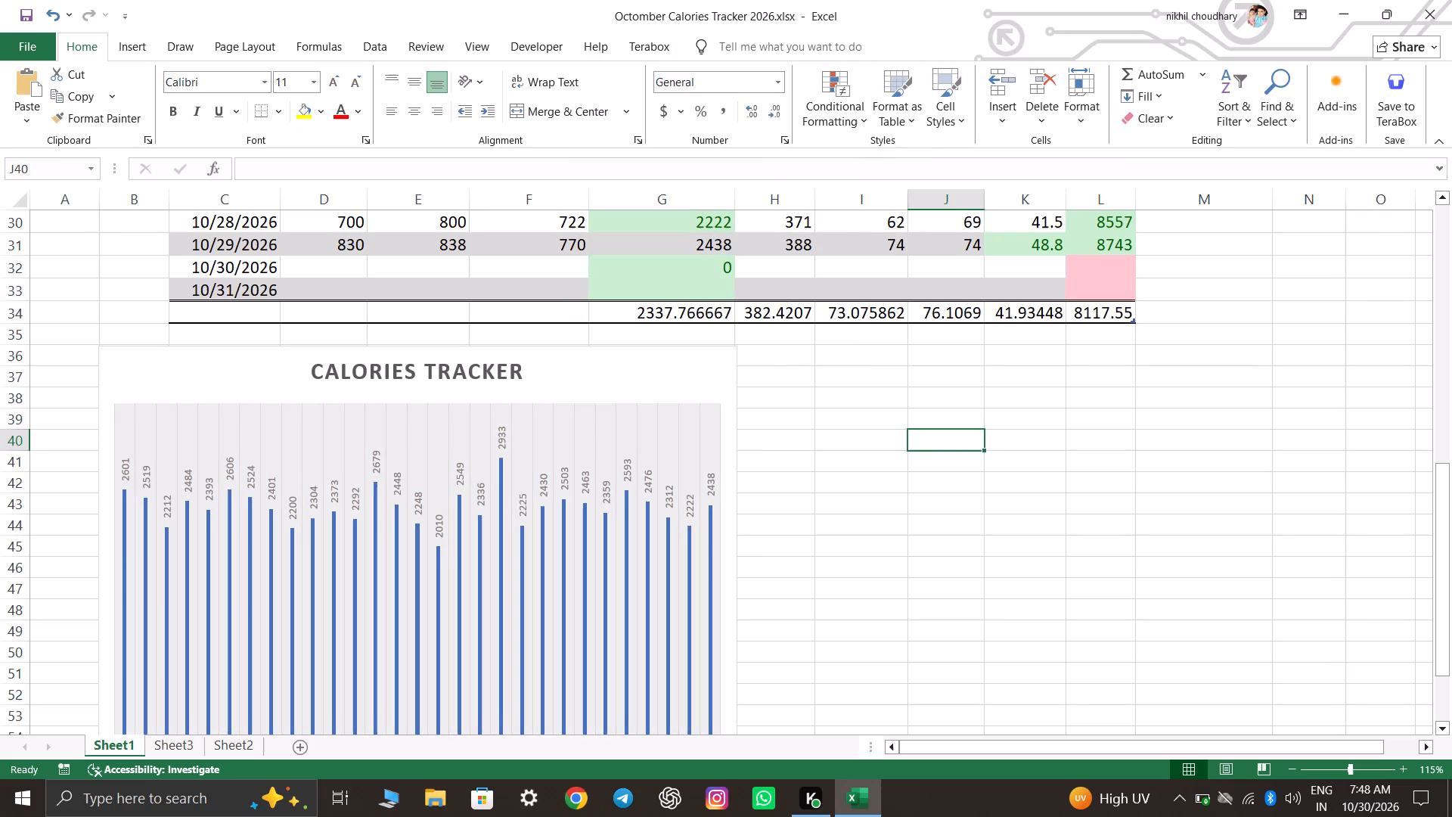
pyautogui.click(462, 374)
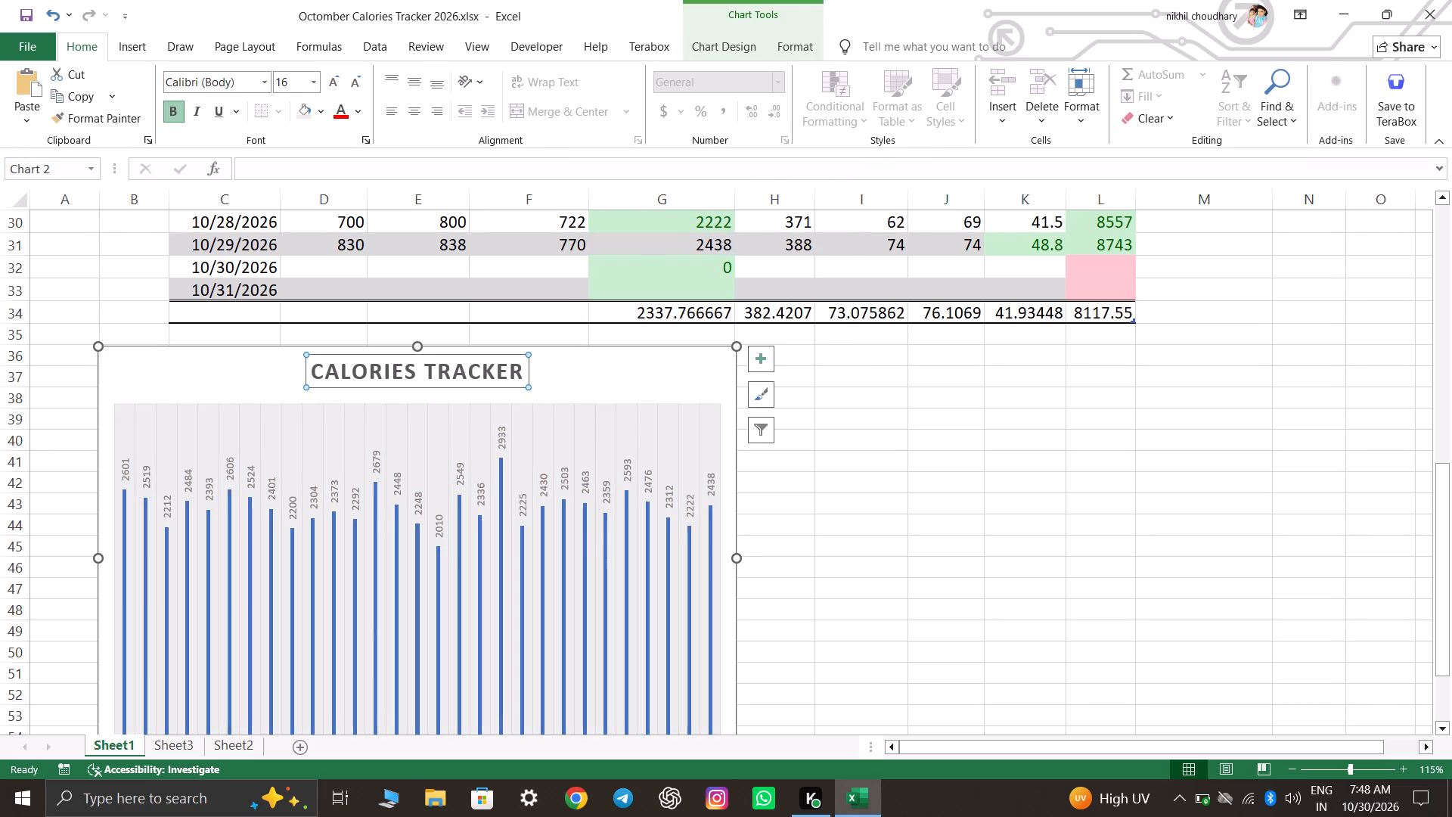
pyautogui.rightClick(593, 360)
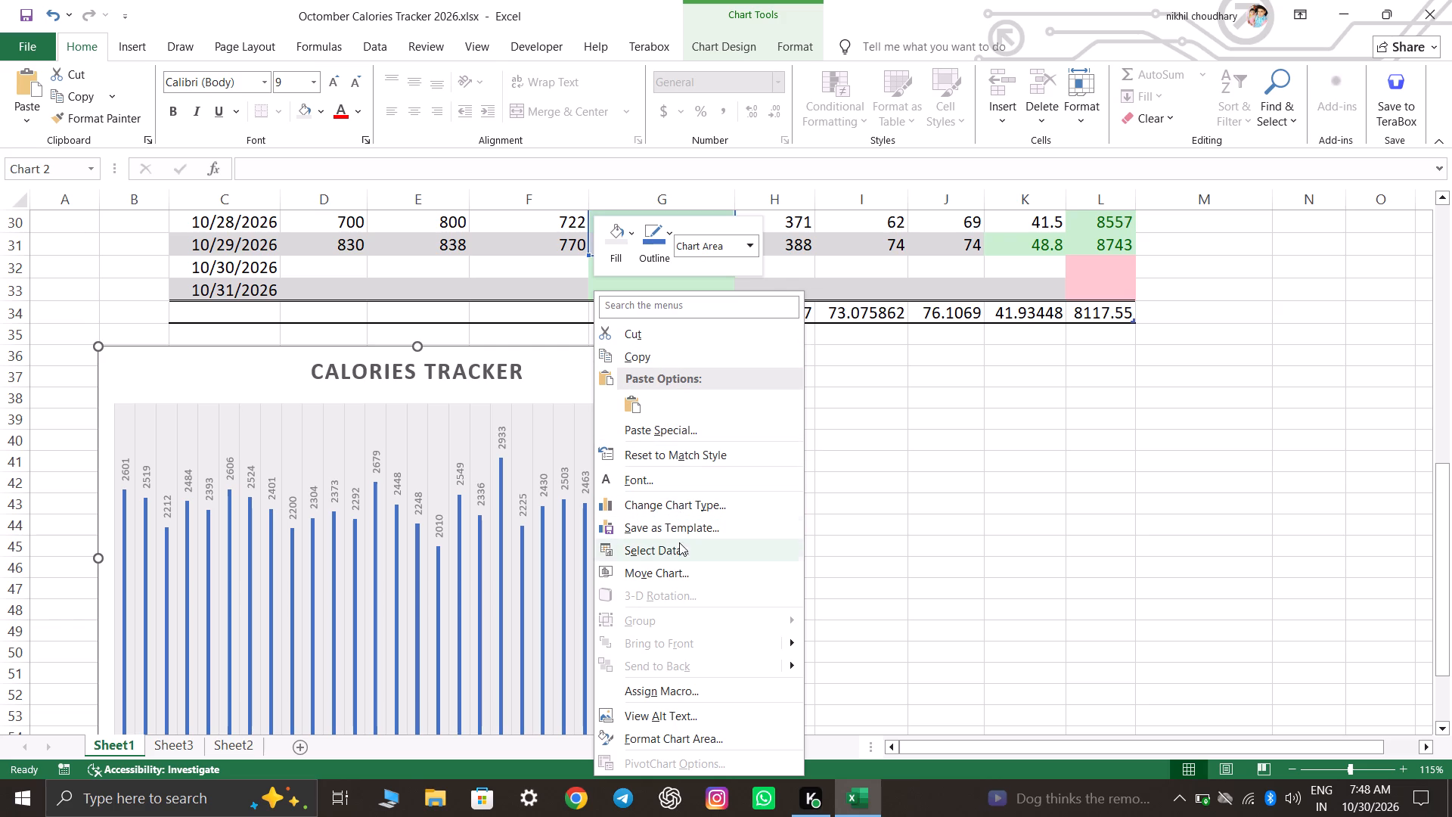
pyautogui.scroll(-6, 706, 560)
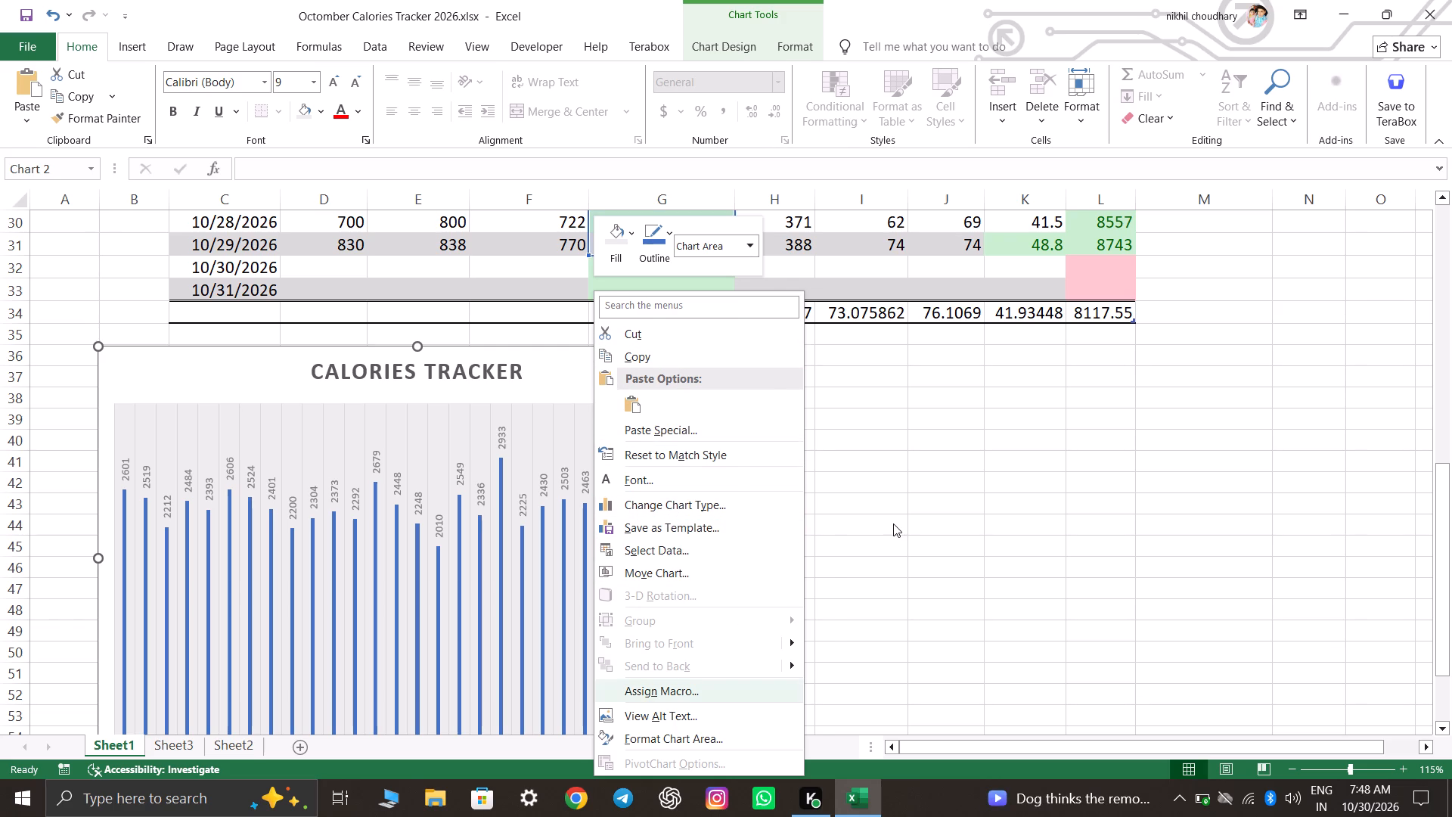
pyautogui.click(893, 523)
# Review the Calories Tracker chart and its placement beneath the averages row.
pyautogui.scroll(2, 875, 452)
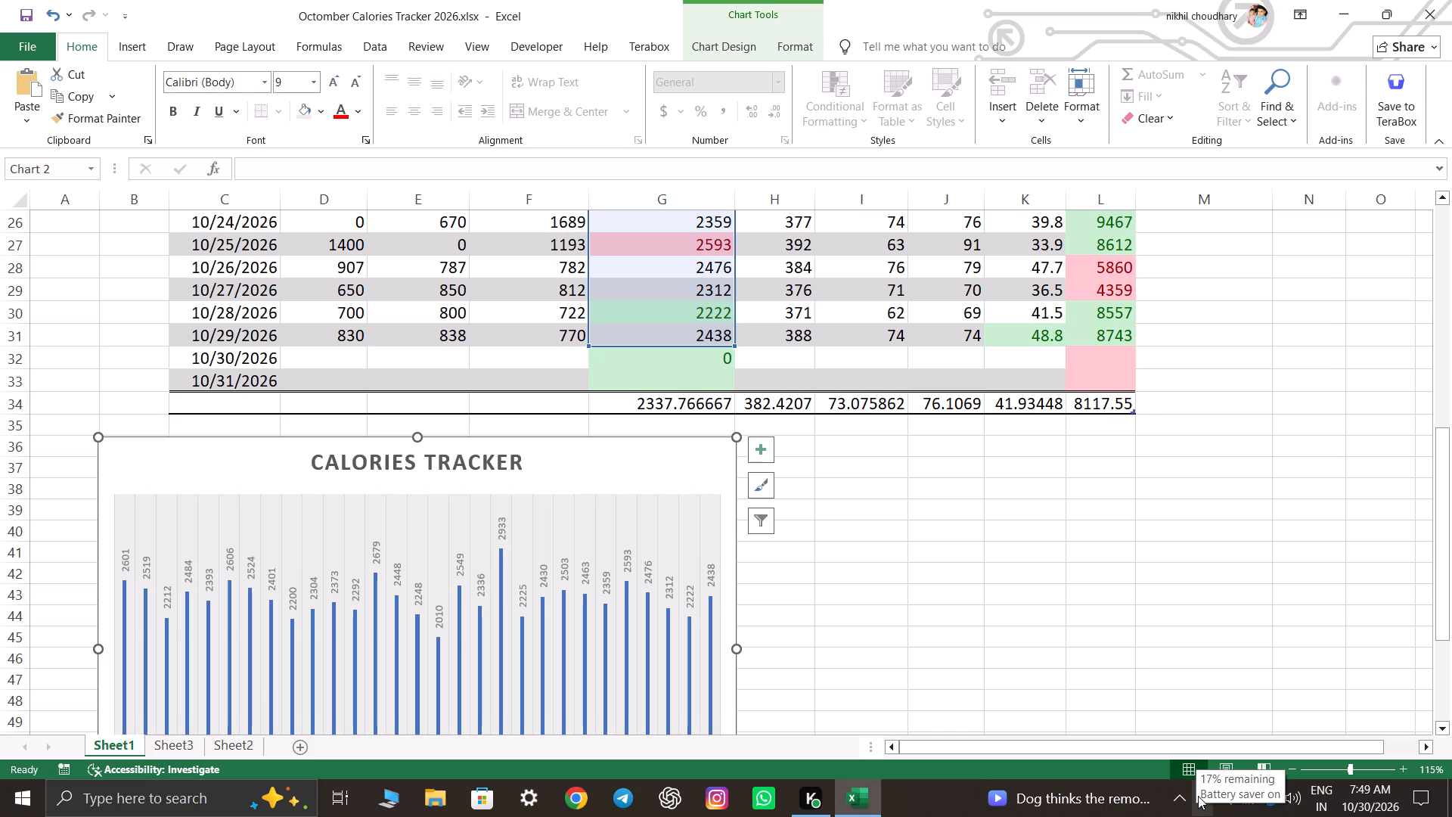
pyautogui.scroll(-2, 886, 392)
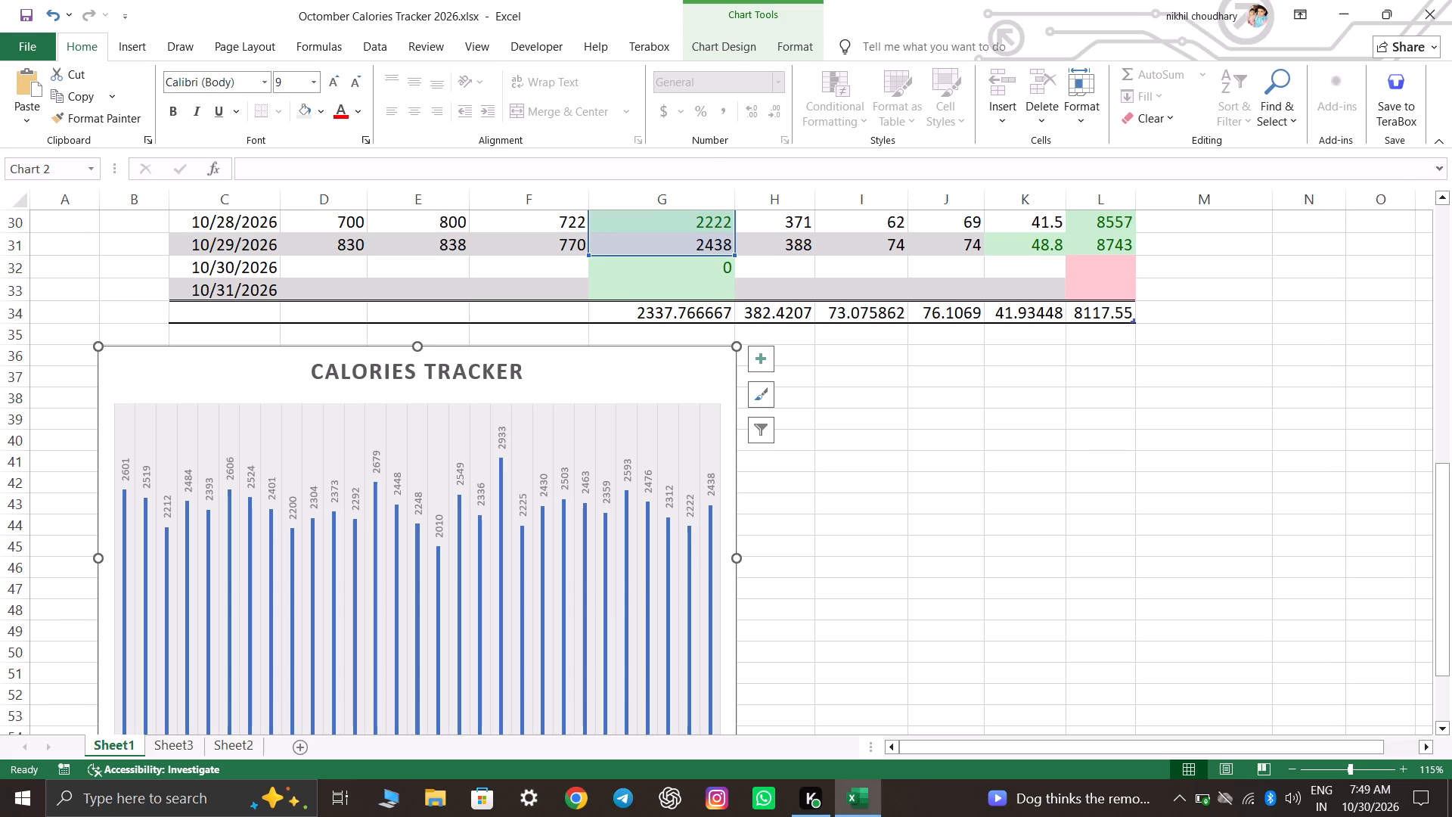
pyautogui.scroll(-2, 971, 486)
pyautogui.scroll(-1, 1017, 555)
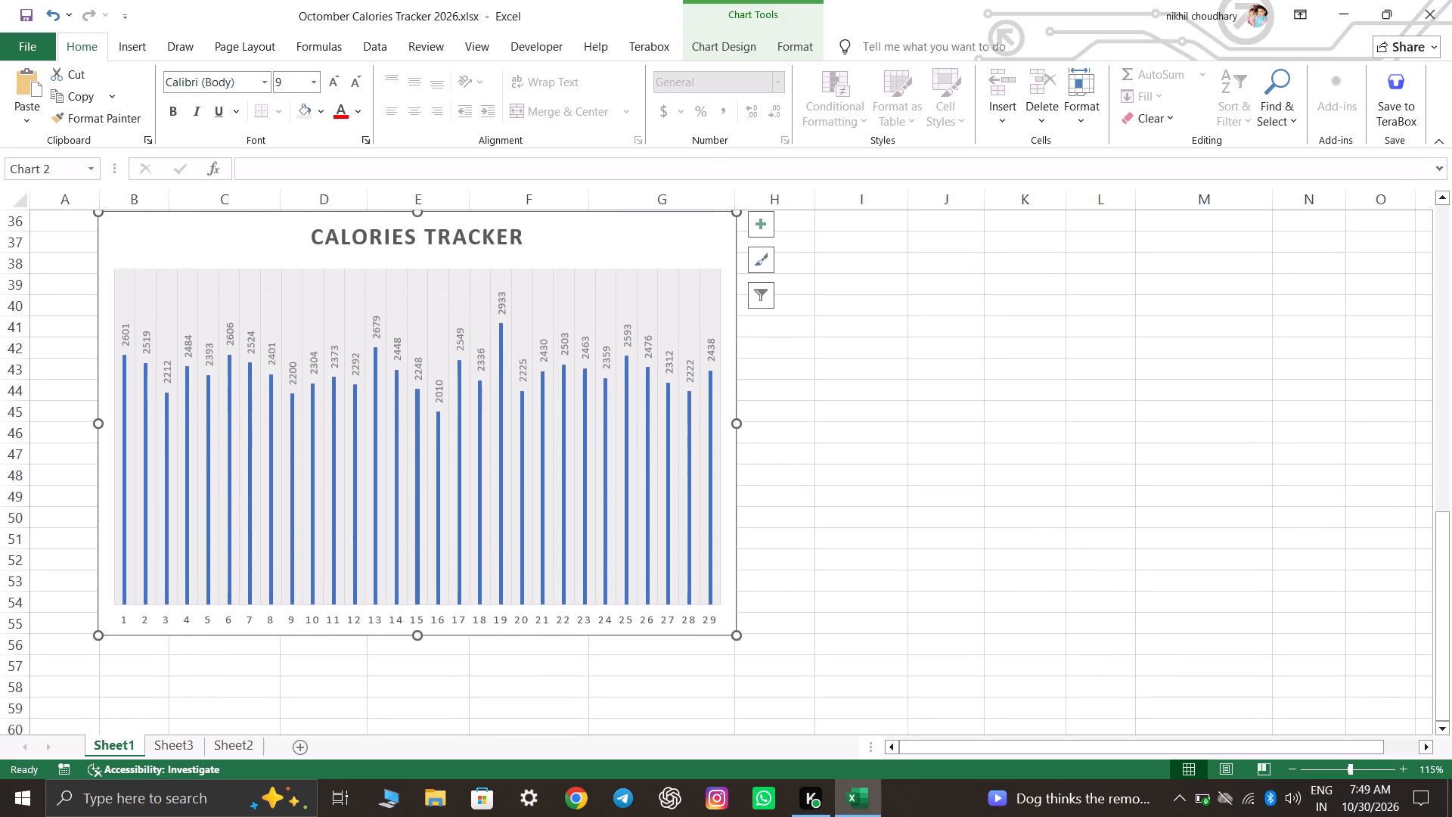
pyautogui.scroll(1, 999, 558)
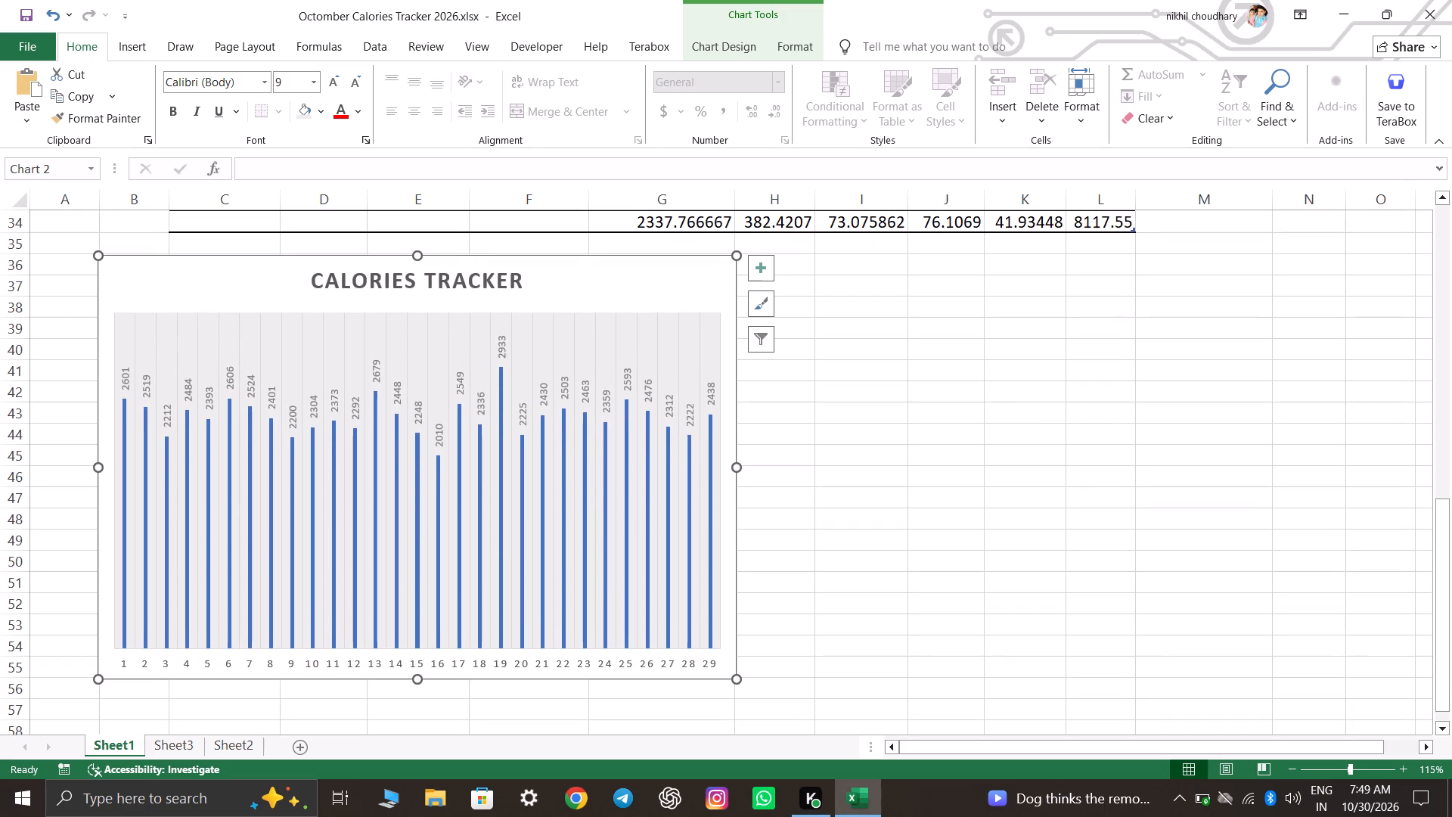
pyautogui.scroll(2, 997, 557)
pyautogui.scroll(-2, 965, 537)
pyautogui.click(925, 516)
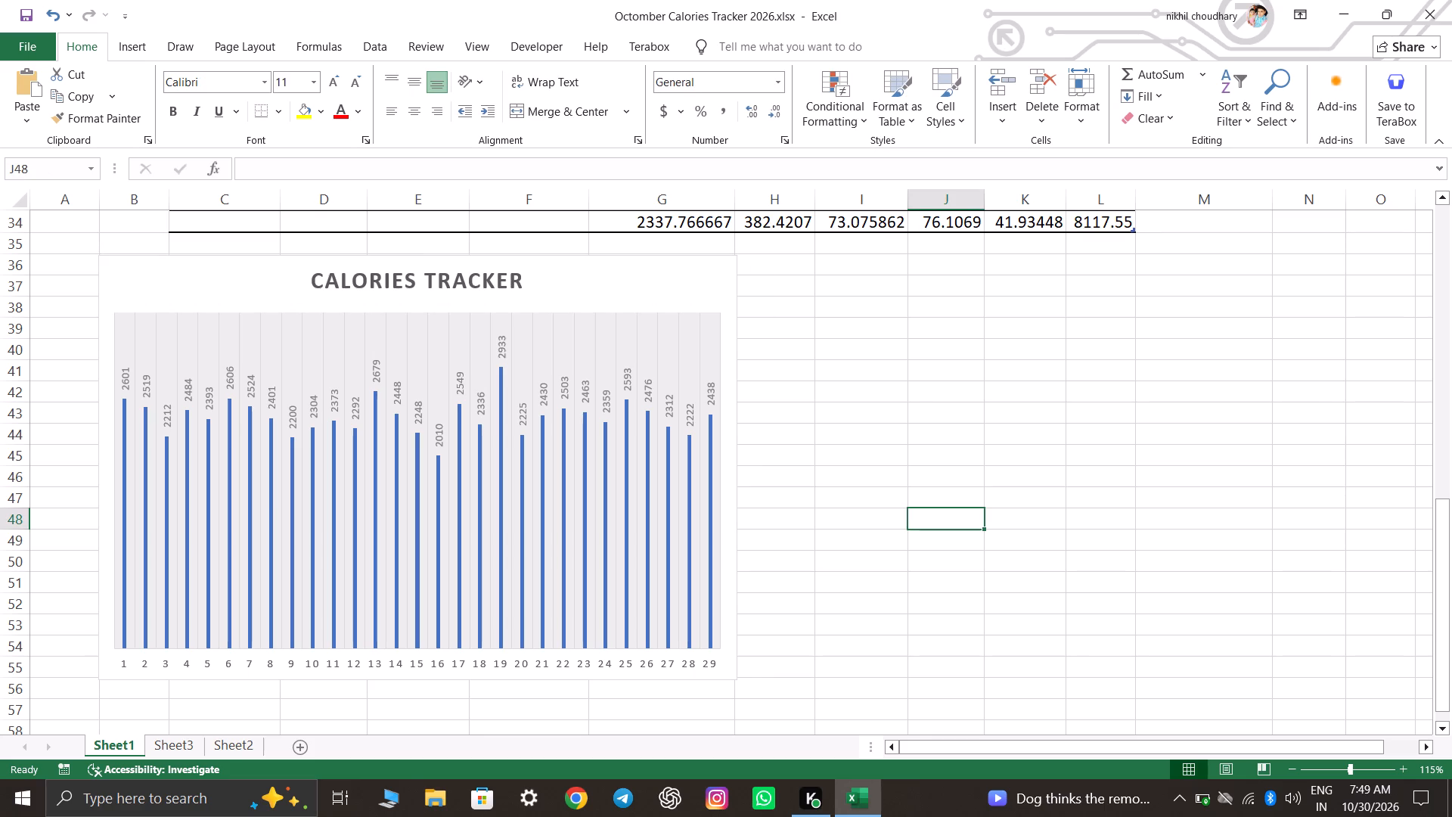
pyautogui.click(538, 259)
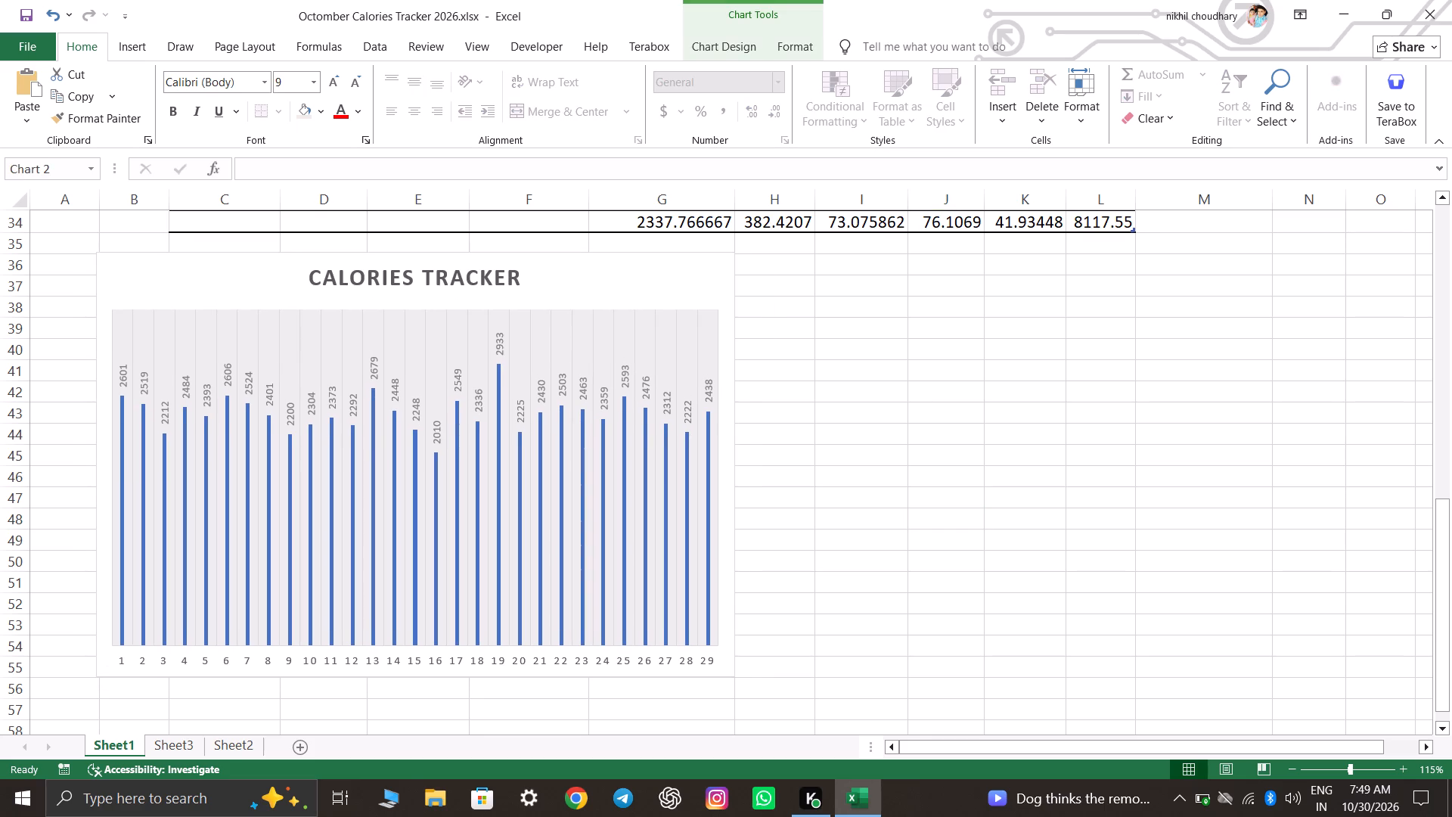
pyautogui.click(864, 378)
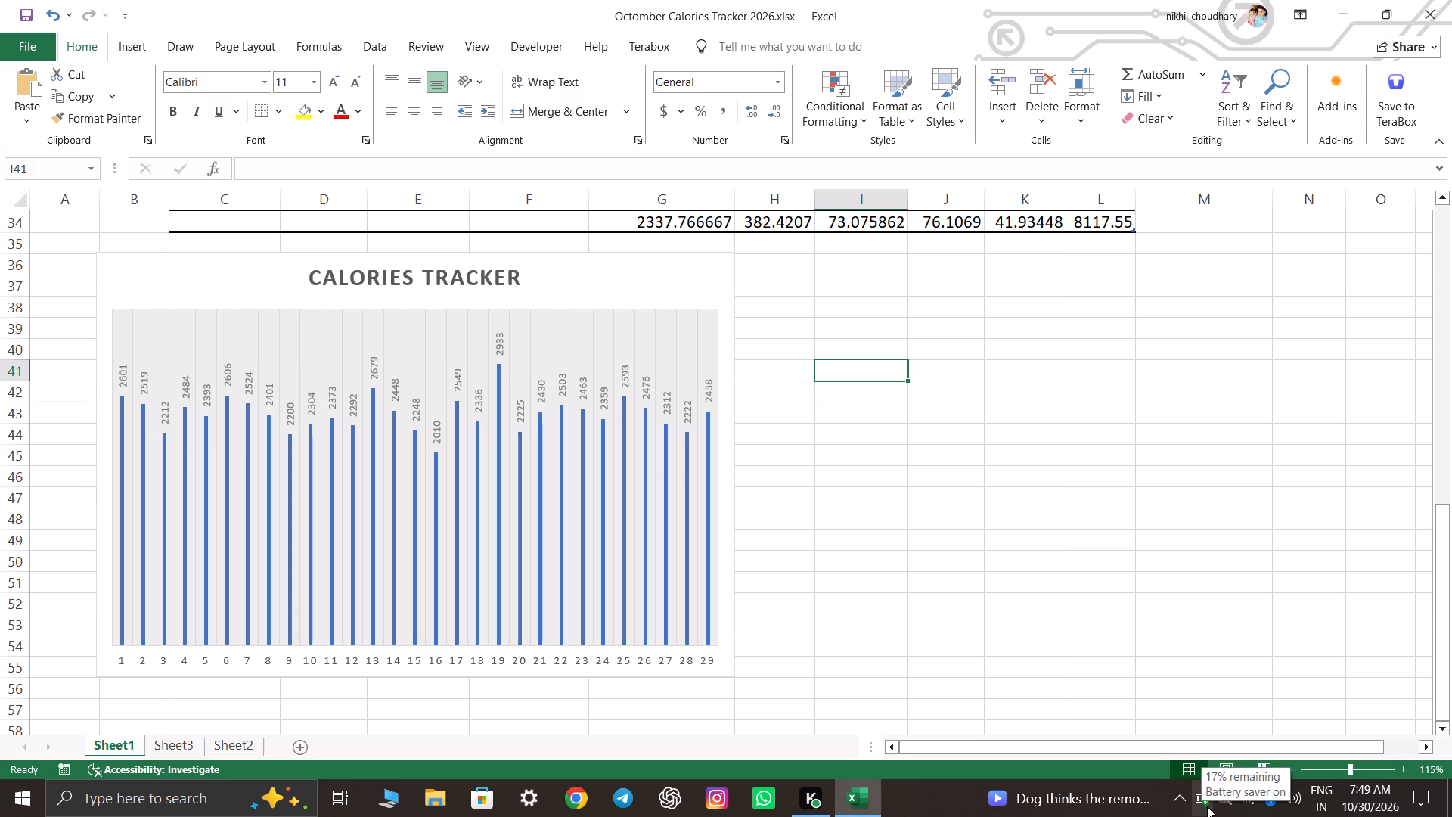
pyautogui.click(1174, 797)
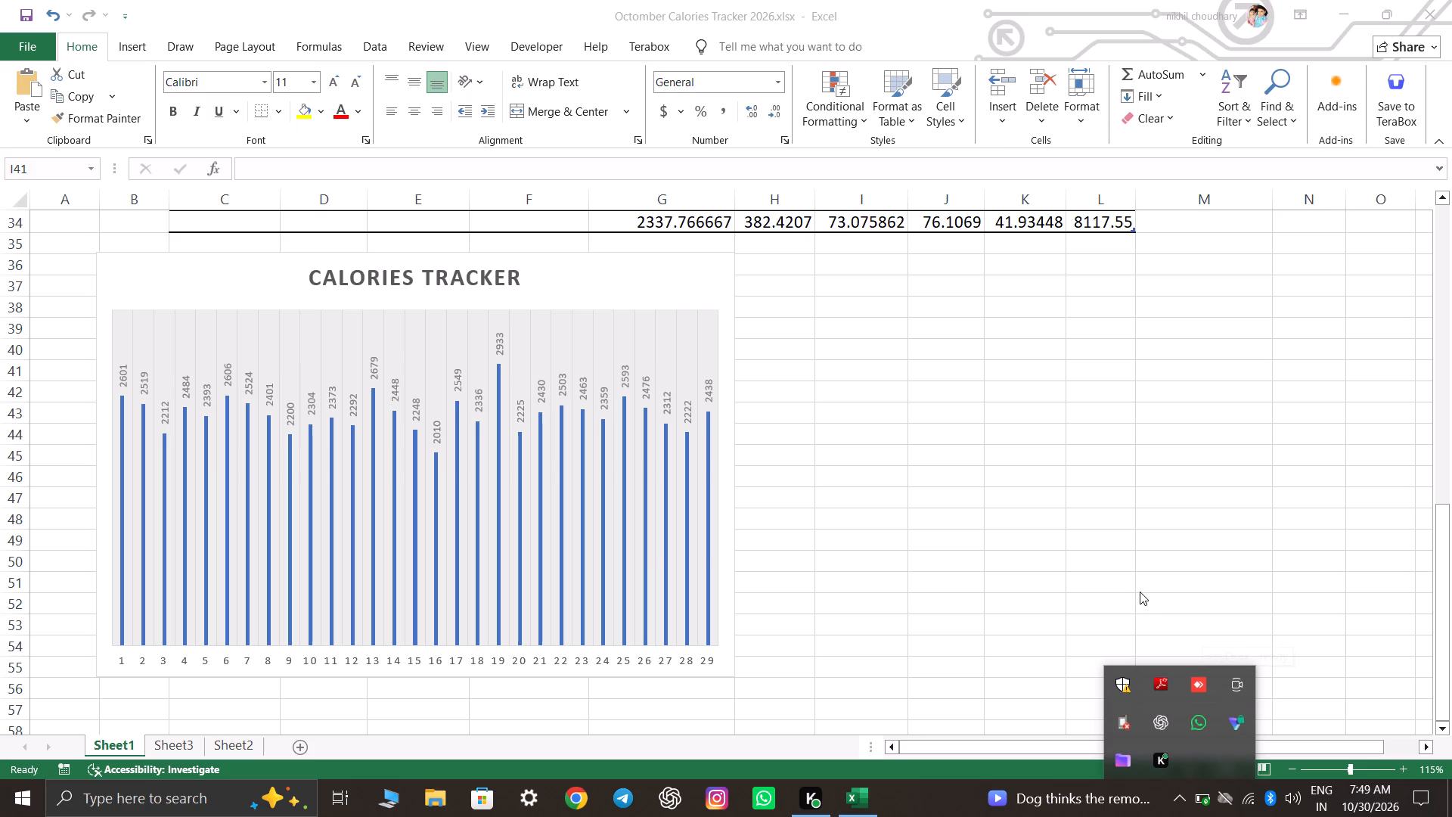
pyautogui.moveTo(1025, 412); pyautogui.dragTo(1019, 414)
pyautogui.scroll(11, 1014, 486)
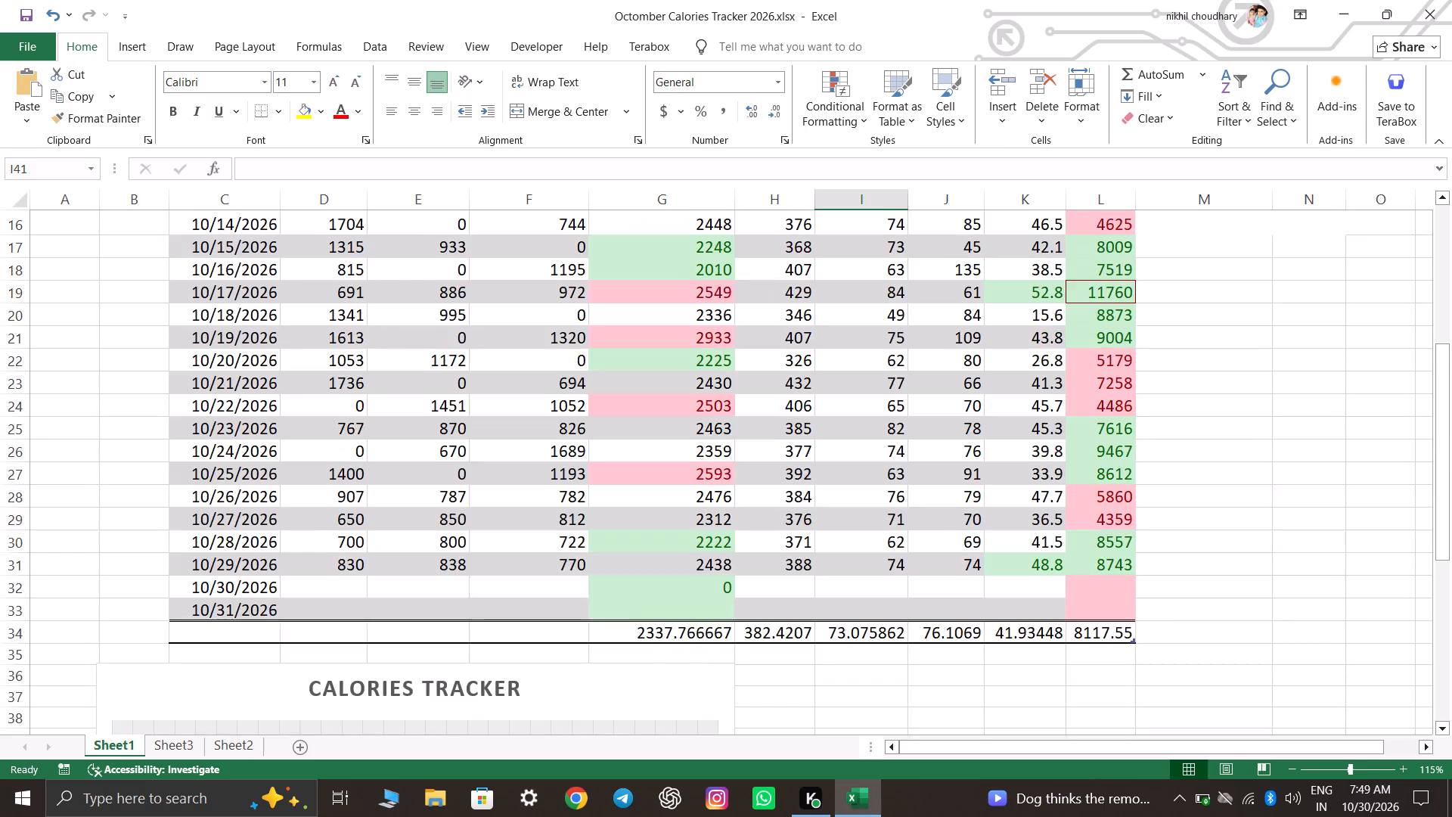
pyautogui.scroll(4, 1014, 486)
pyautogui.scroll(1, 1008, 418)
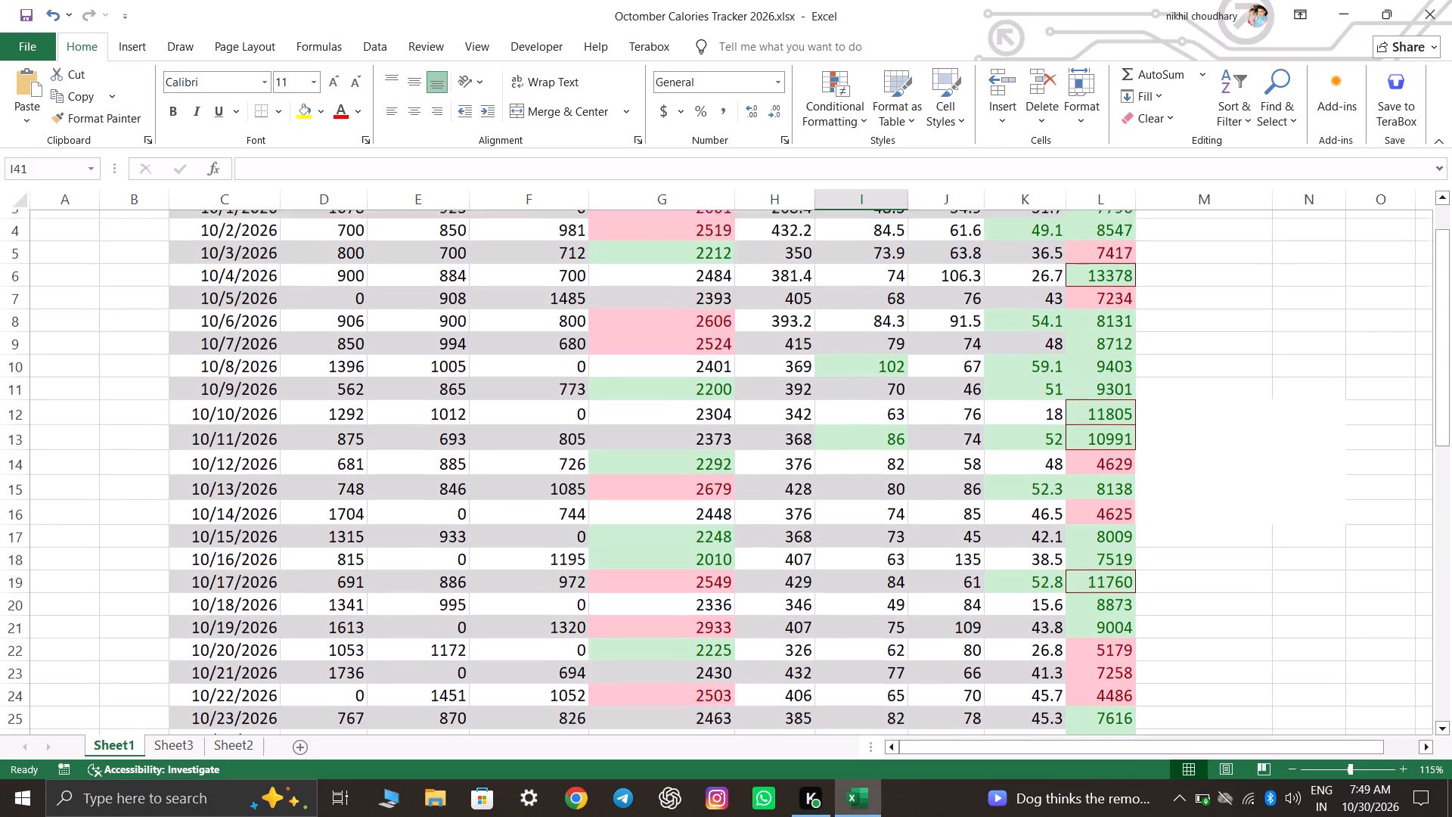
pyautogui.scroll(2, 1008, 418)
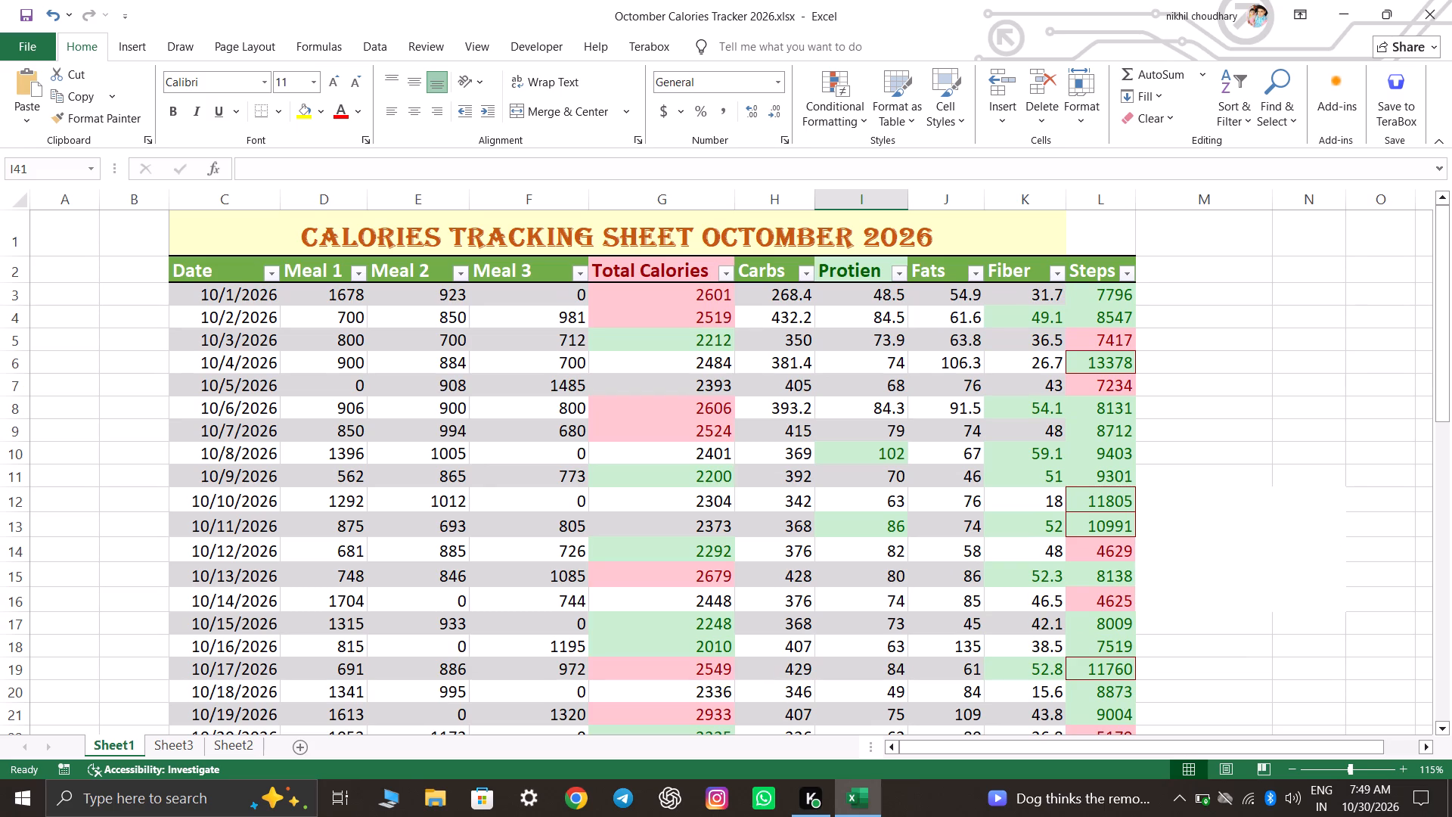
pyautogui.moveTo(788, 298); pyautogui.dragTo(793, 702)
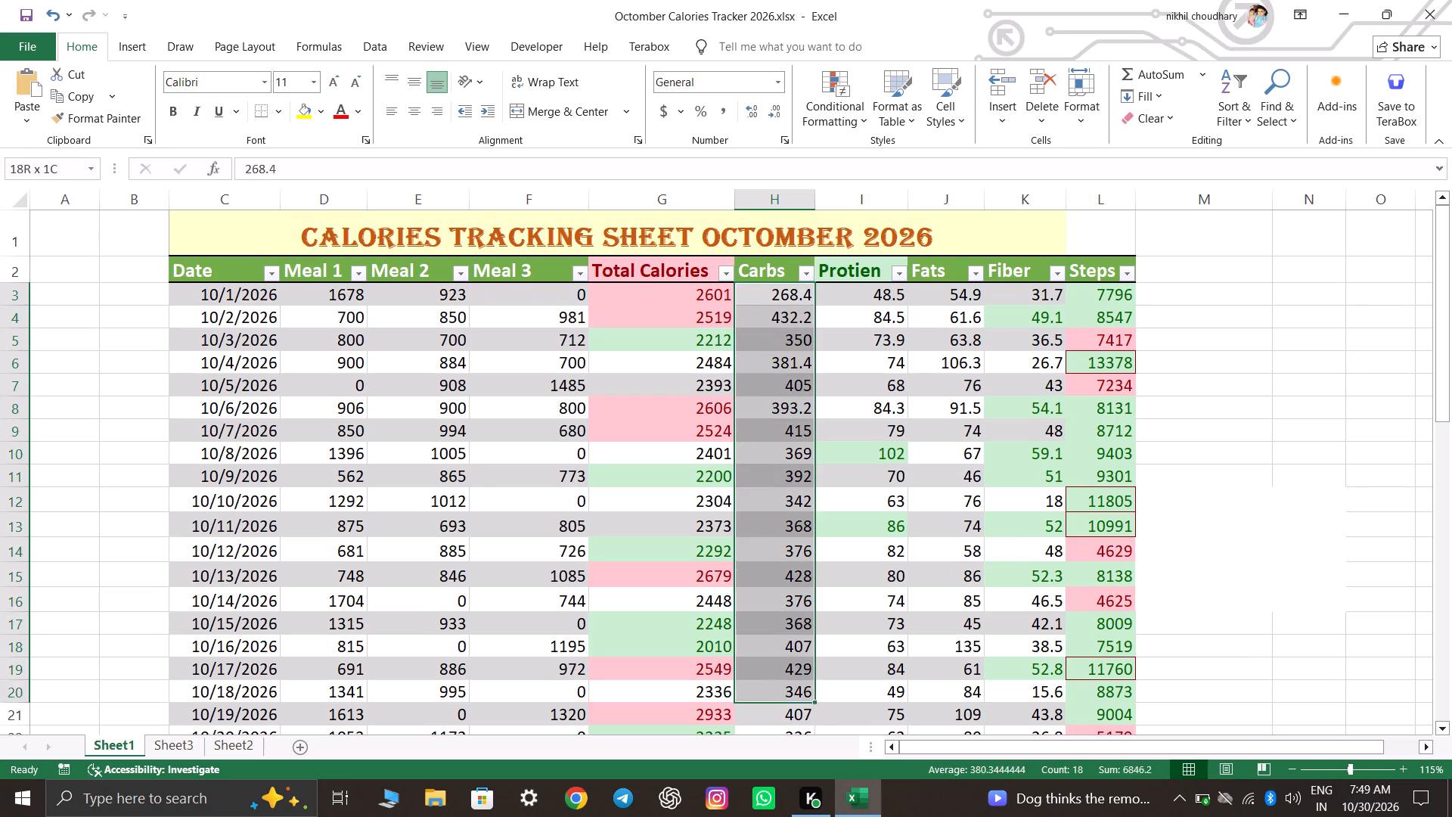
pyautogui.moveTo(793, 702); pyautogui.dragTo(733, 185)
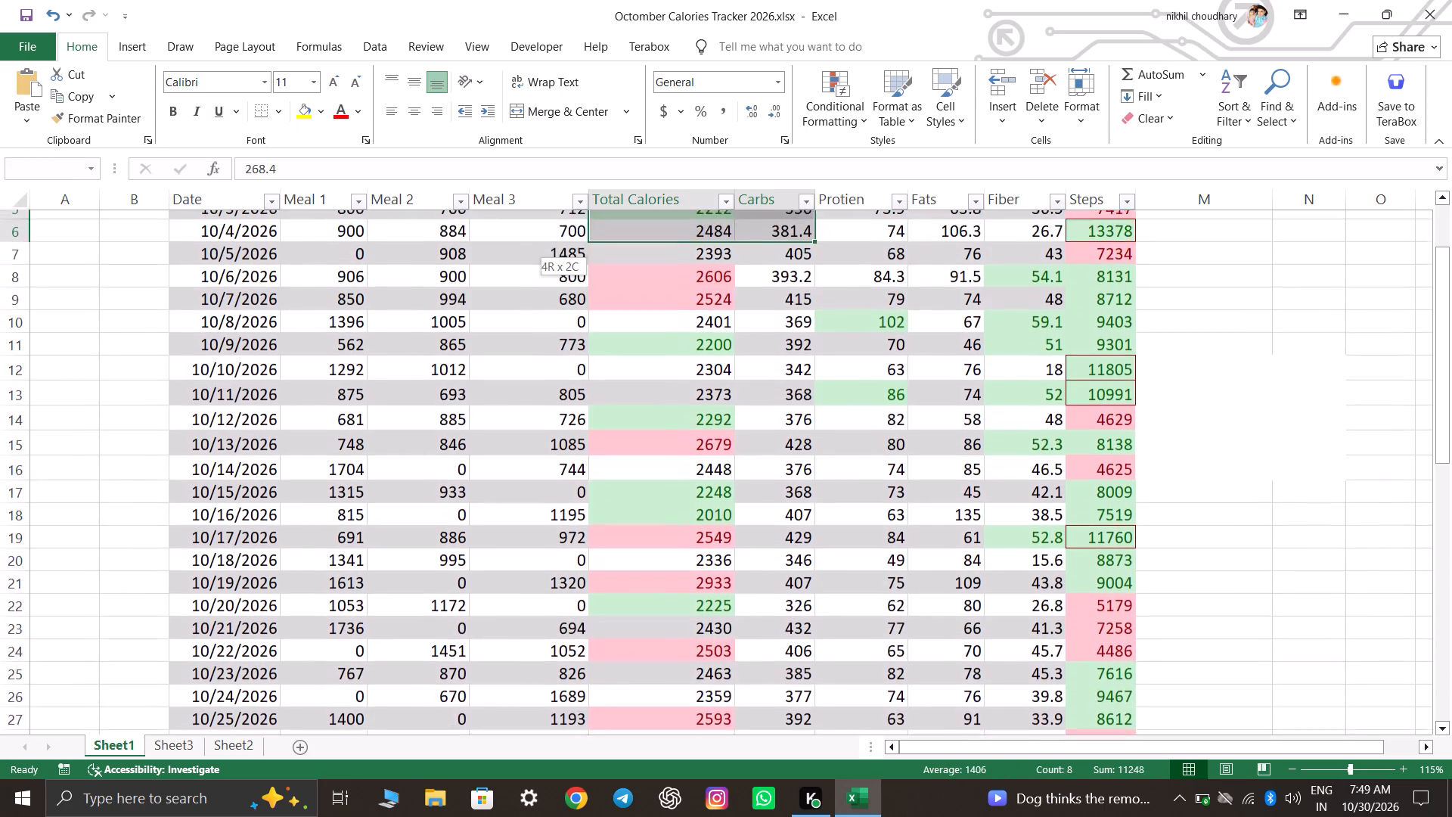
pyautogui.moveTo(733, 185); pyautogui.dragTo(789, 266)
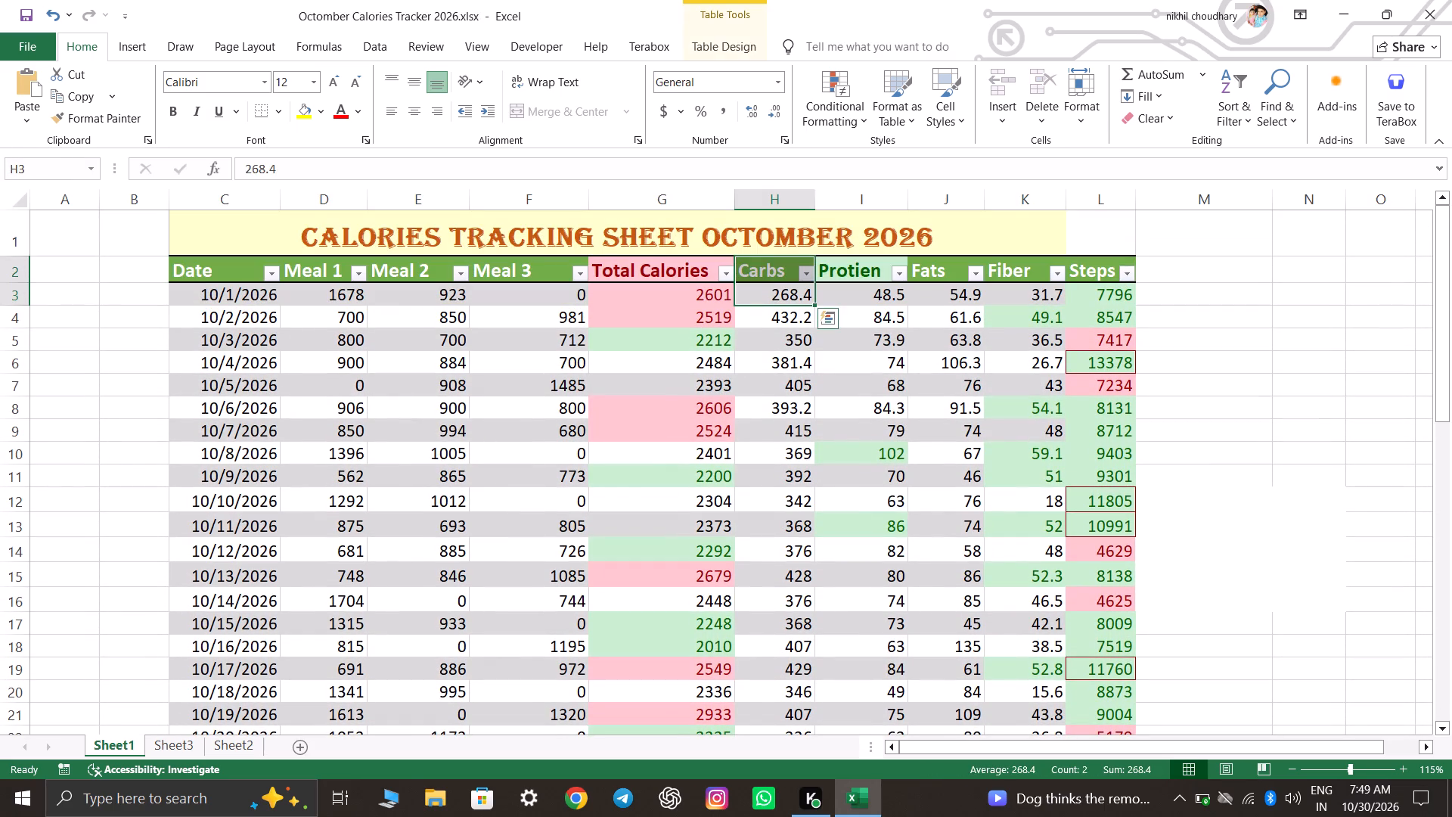
# Insert the recommended Clustered Column chart from the Protien values for 10/1/2026 through 10/31/2026.
pyautogui.moveTo(883, 293); pyautogui.dragTo(883, 626)
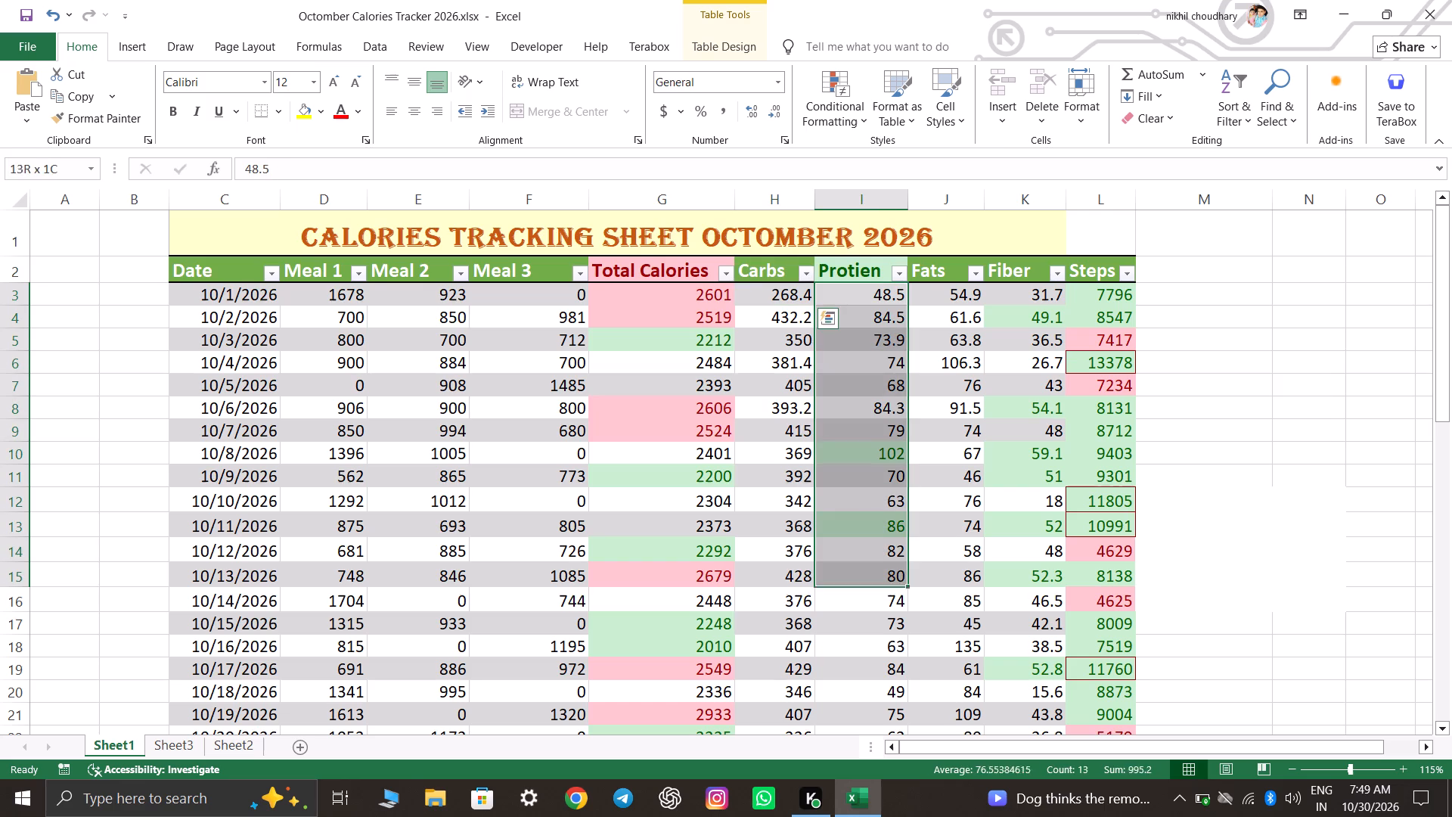
pyautogui.moveTo(883, 626); pyautogui.dragTo(905, 771)
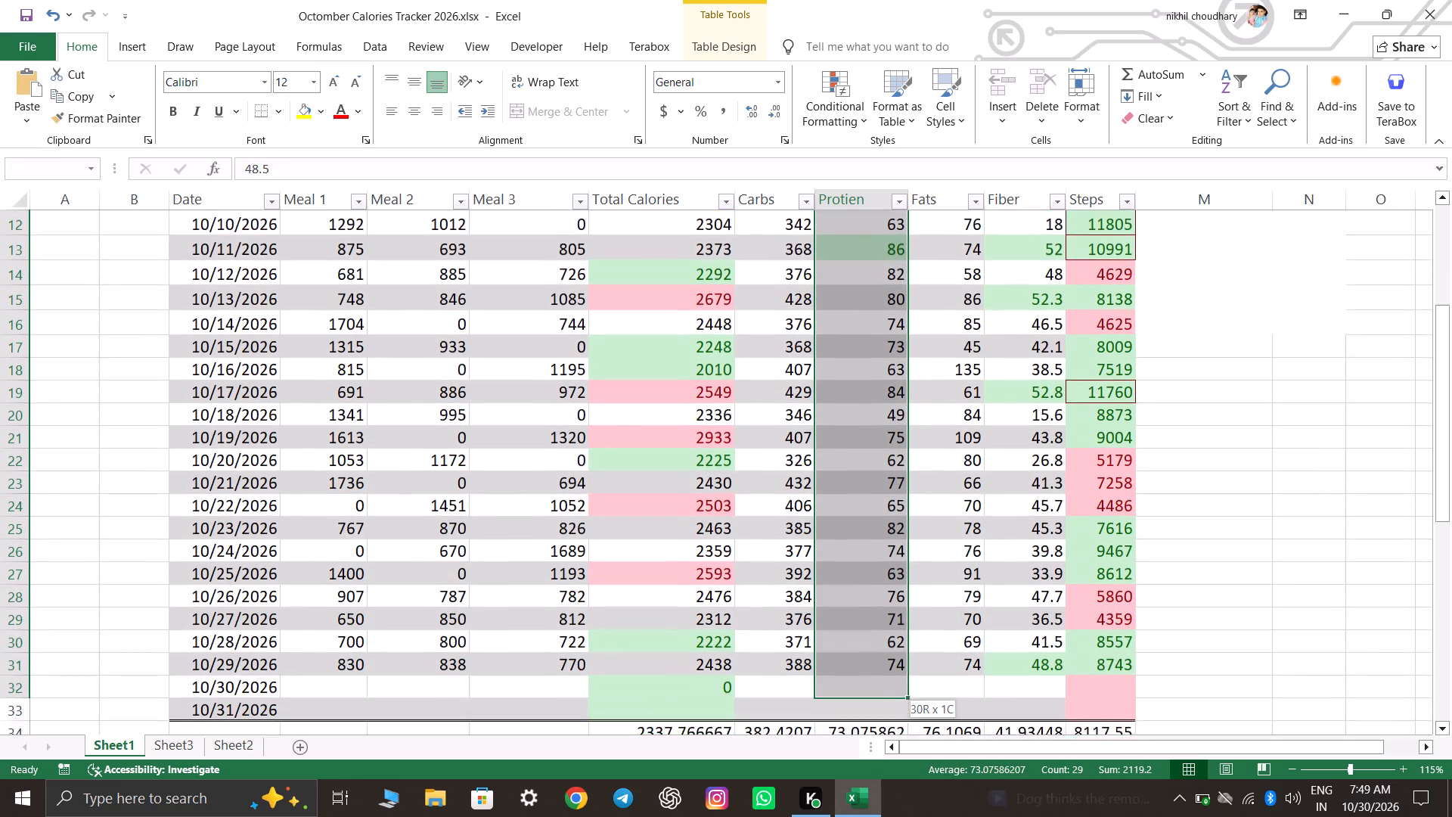
pyautogui.moveTo(905, 771); pyautogui.dragTo(898, 663)
pyautogui.scroll(-1, 965, 624)
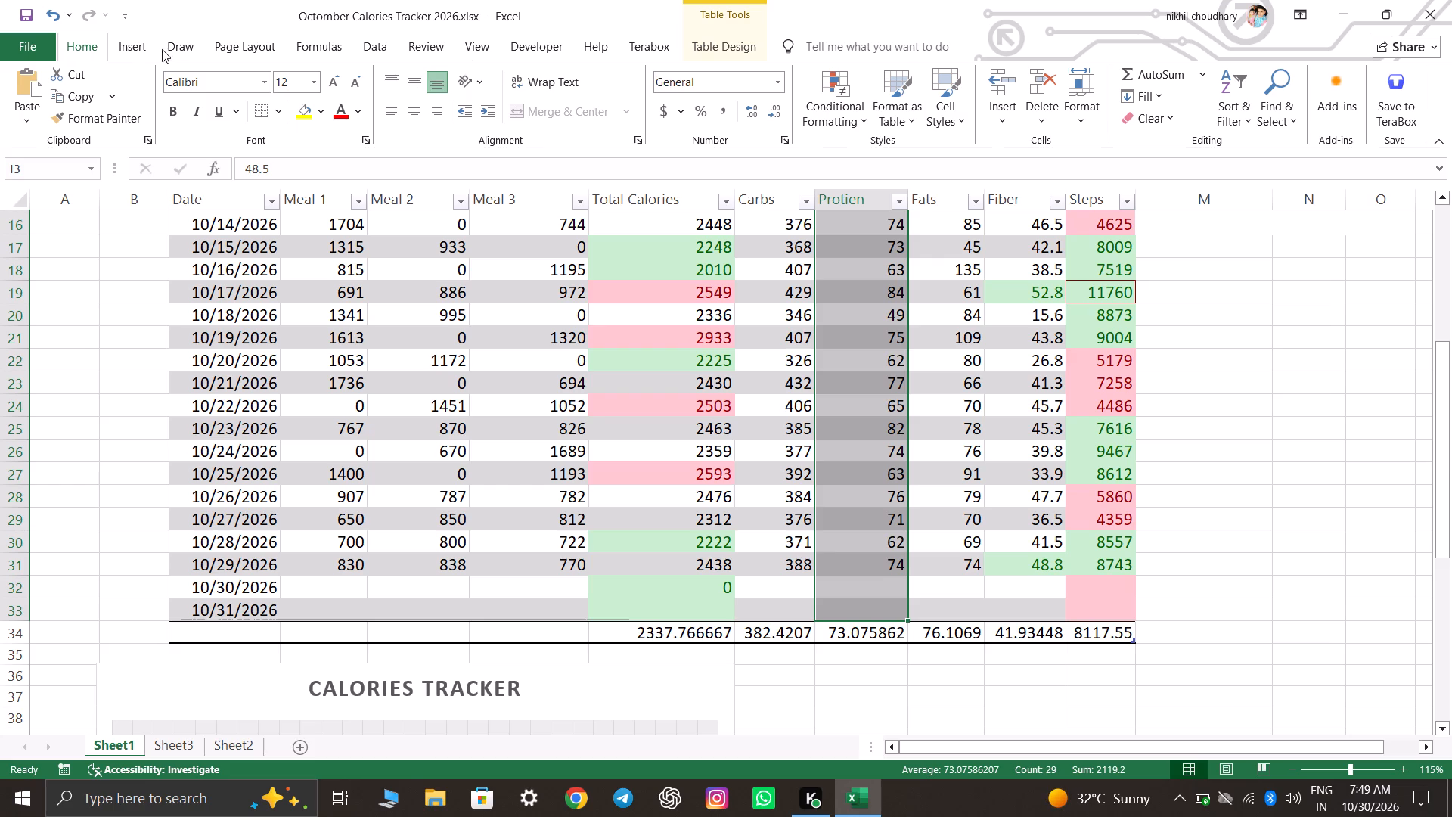
pyautogui.click(139, 51)
pyautogui.click(517, 93)
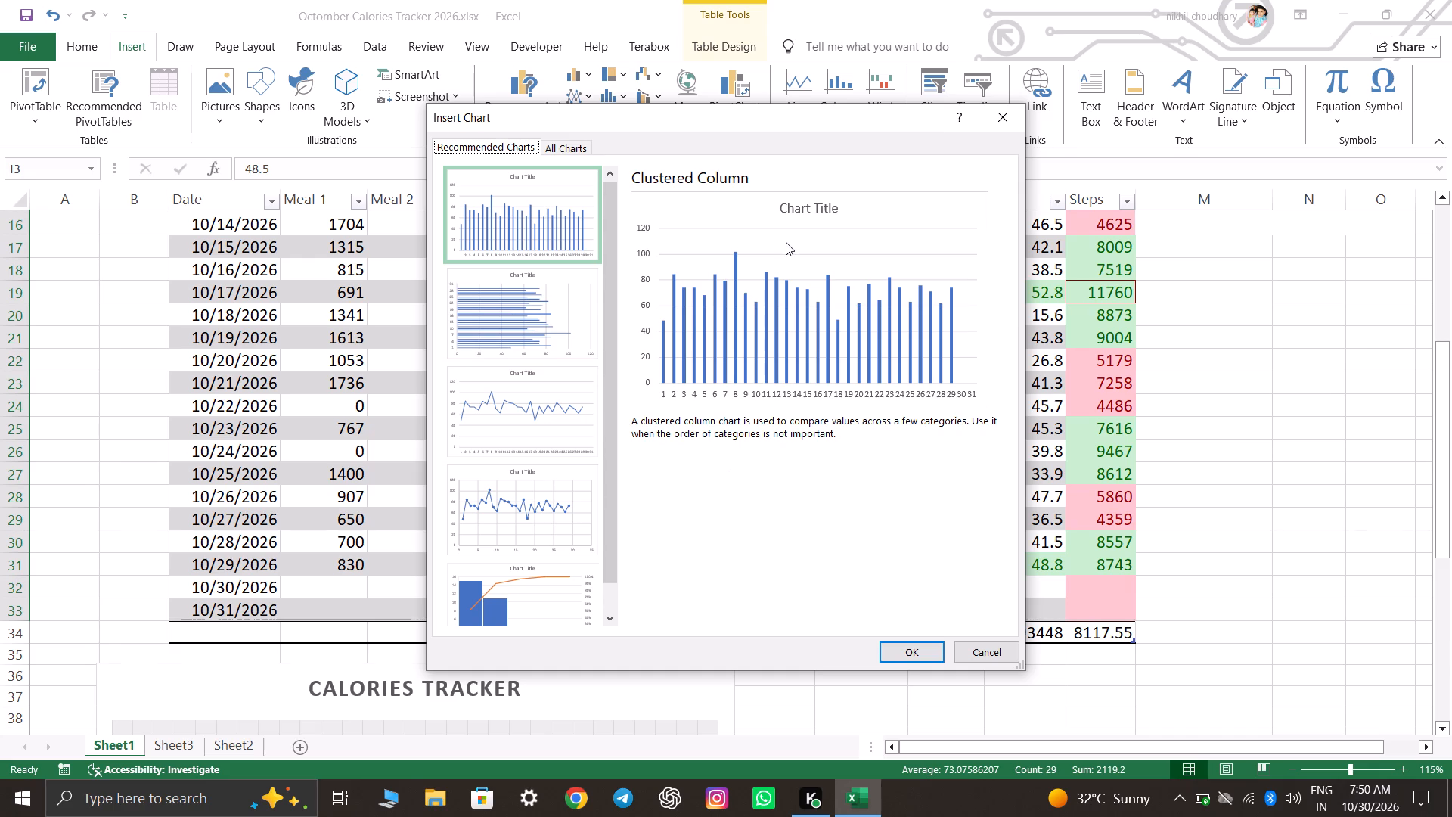
pyautogui.click(906, 656)
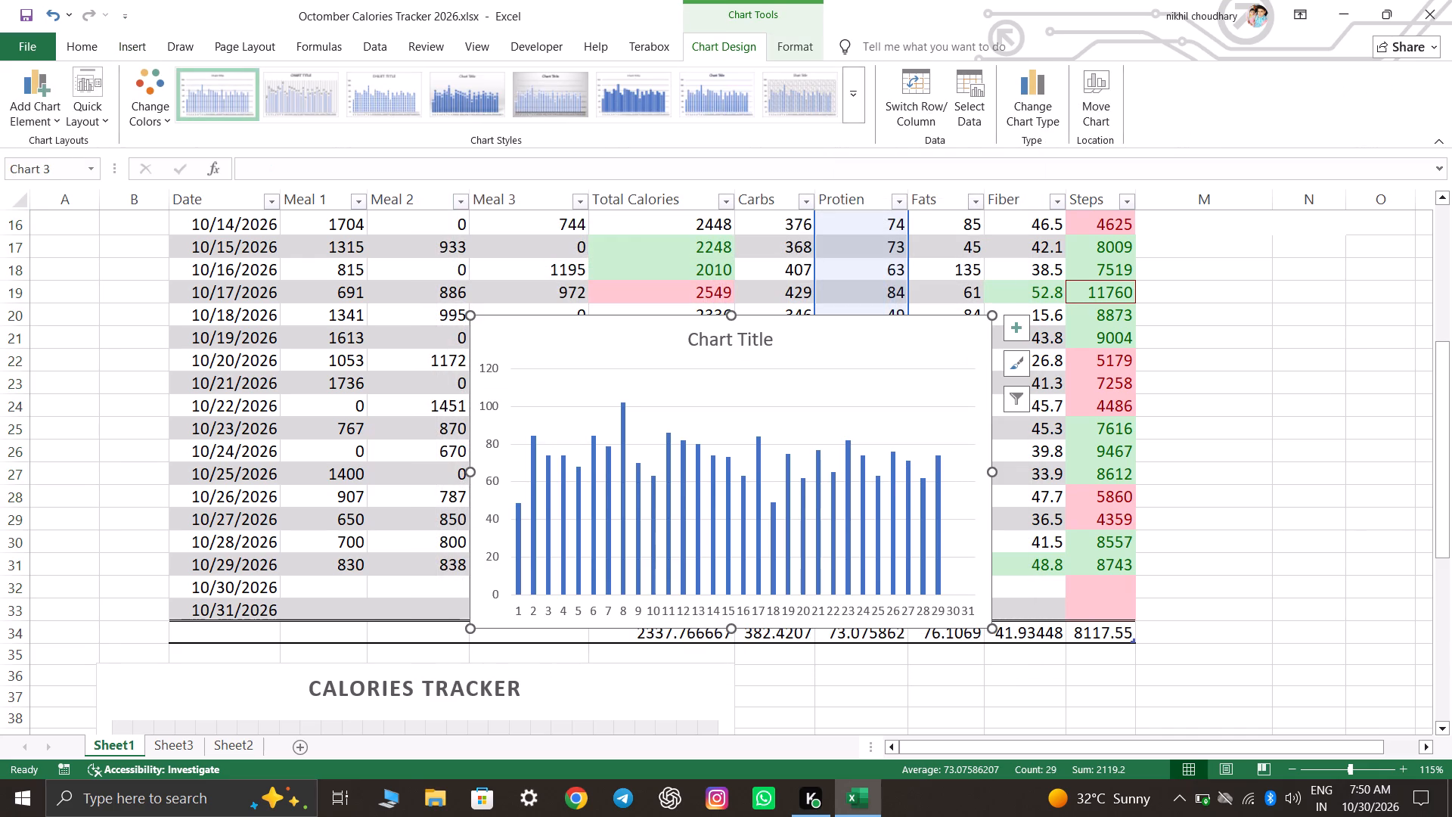
# Move the new Protien column chart below the table, directly beside the Calories Tracker chart with their top edges aligned at row 36.
pyautogui.moveTo(797, 319); pyautogui.dragTo(1048, 692)
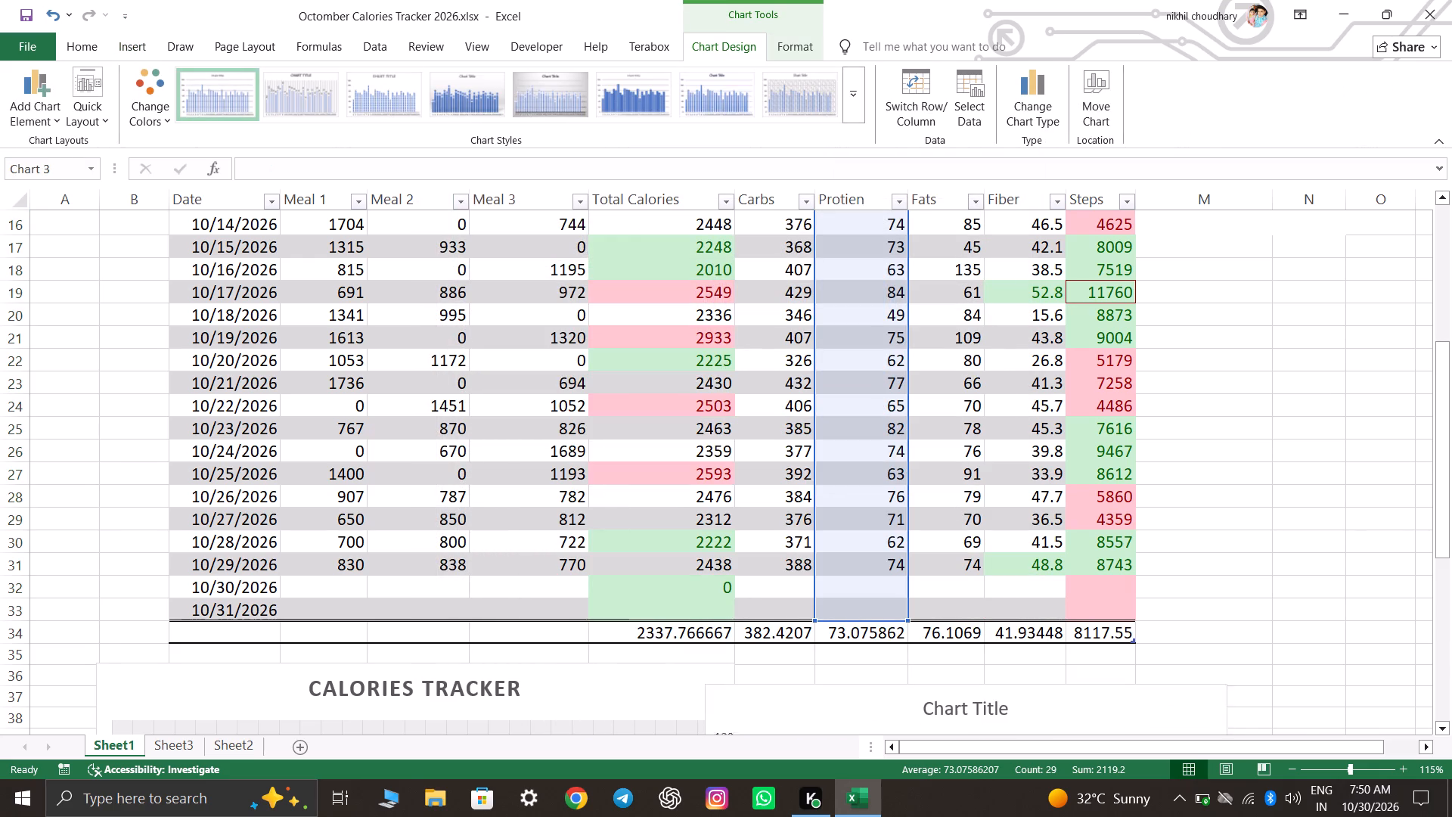
pyautogui.moveTo(1048, 692); pyautogui.dragTo(1115, 706)
pyautogui.scroll(-7, 1159, 583)
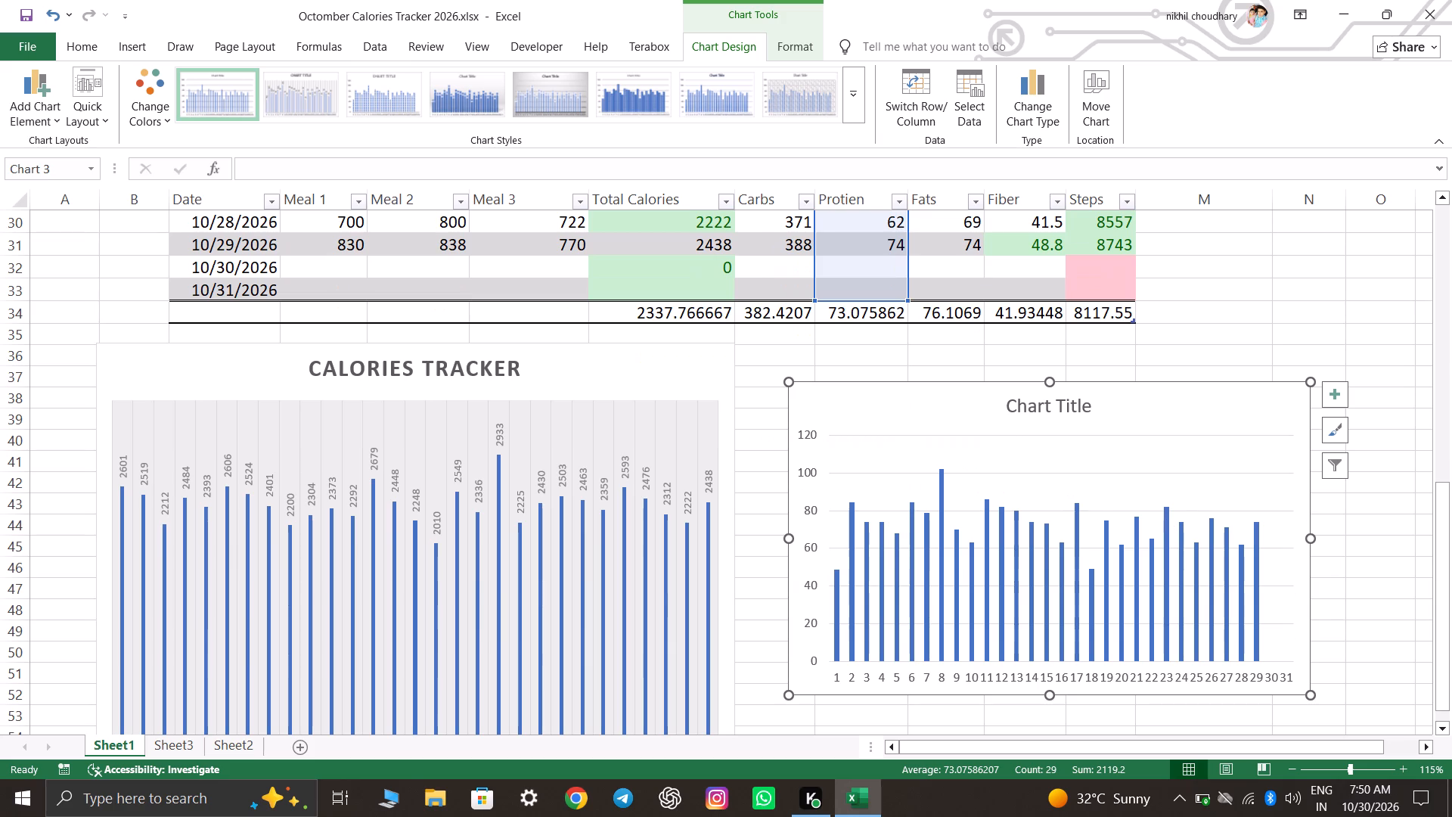
pyautogui.moveTo(1010, 430); pyautogui.dragTo(958, 395)
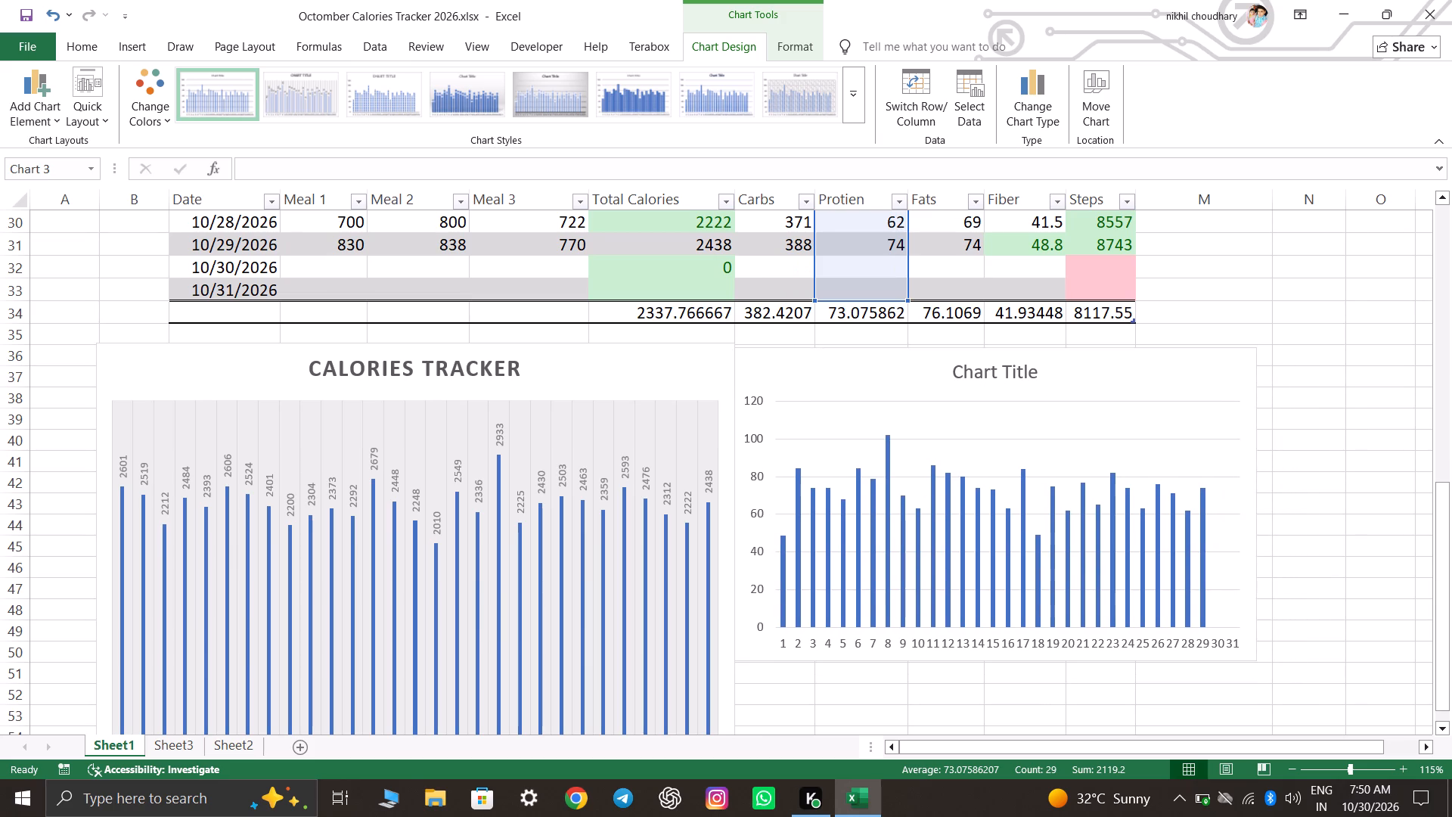
pyautogui.moveTo(958, 395); pyautogui.dragTo(959, 396)
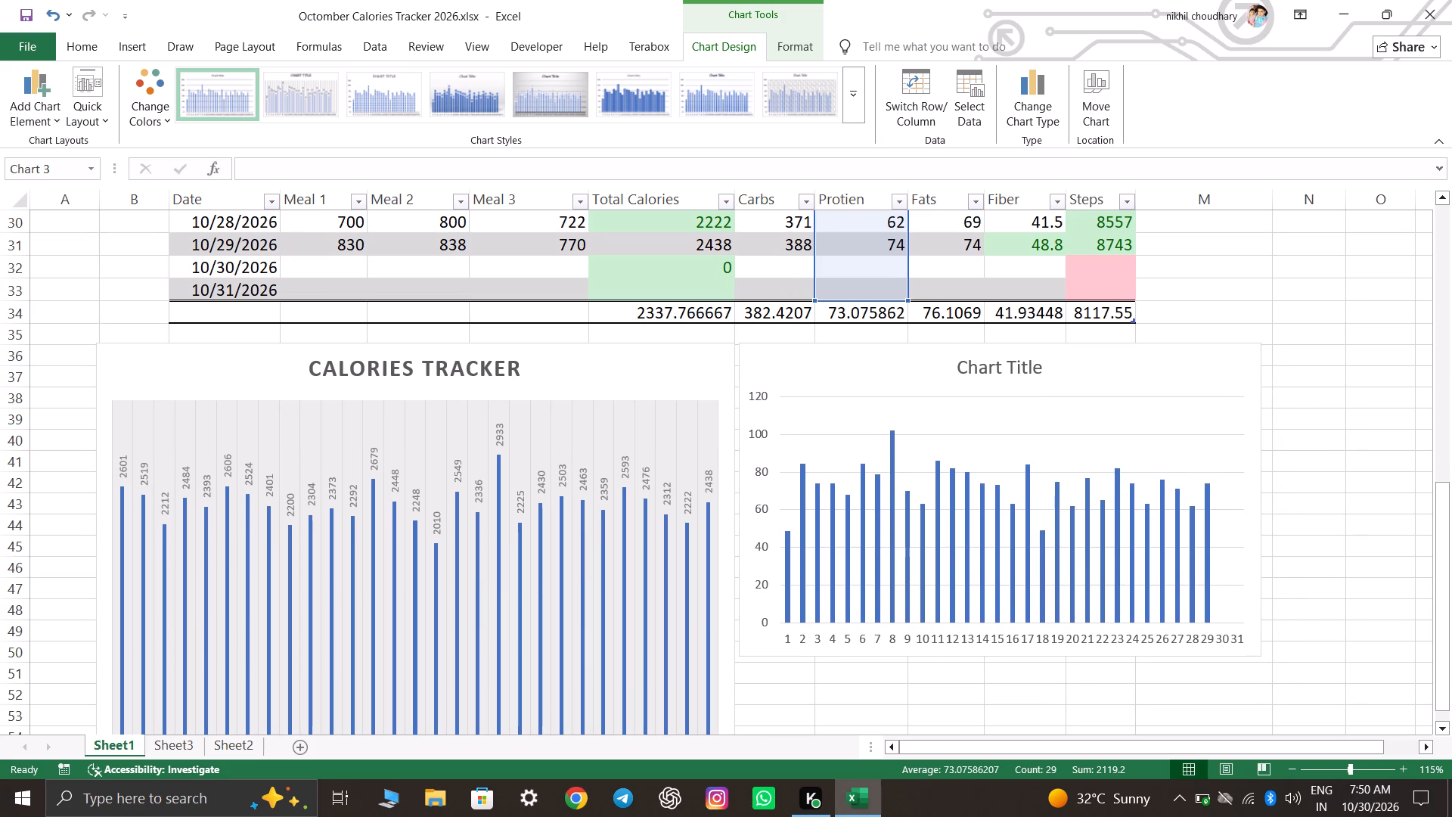
pyautogui.moveTo(959, 396); pyautogui.dragTo(960, 394)
# Enlarge the Protien chart to span columns H through N and match the Calories Tracker chart's height down to row 55.
pyautogui.scroll(-3, 1140, 491)
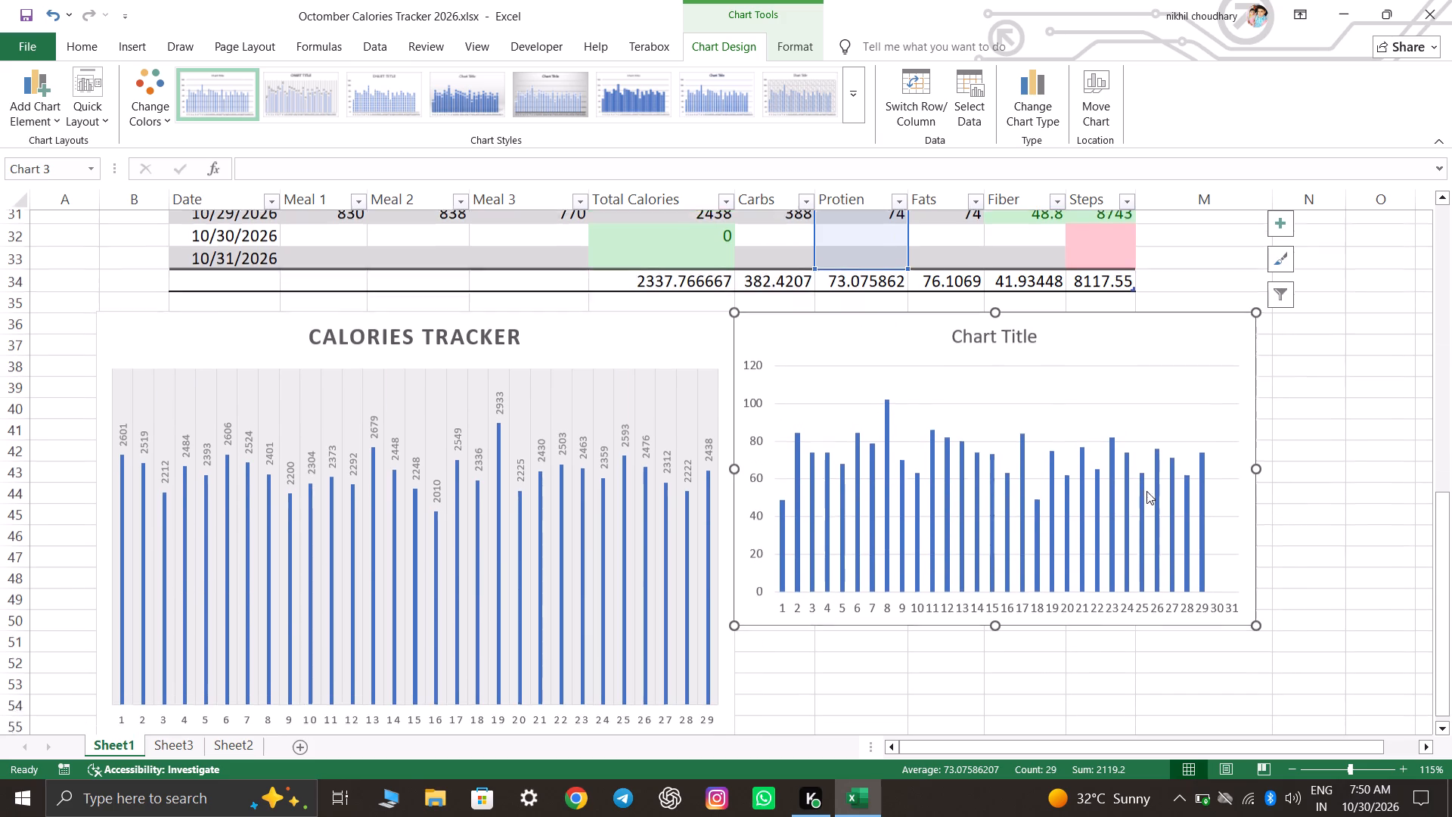
pyautogui.moveTo(1255, 523); pyautogui.dragTo(1279, 604)
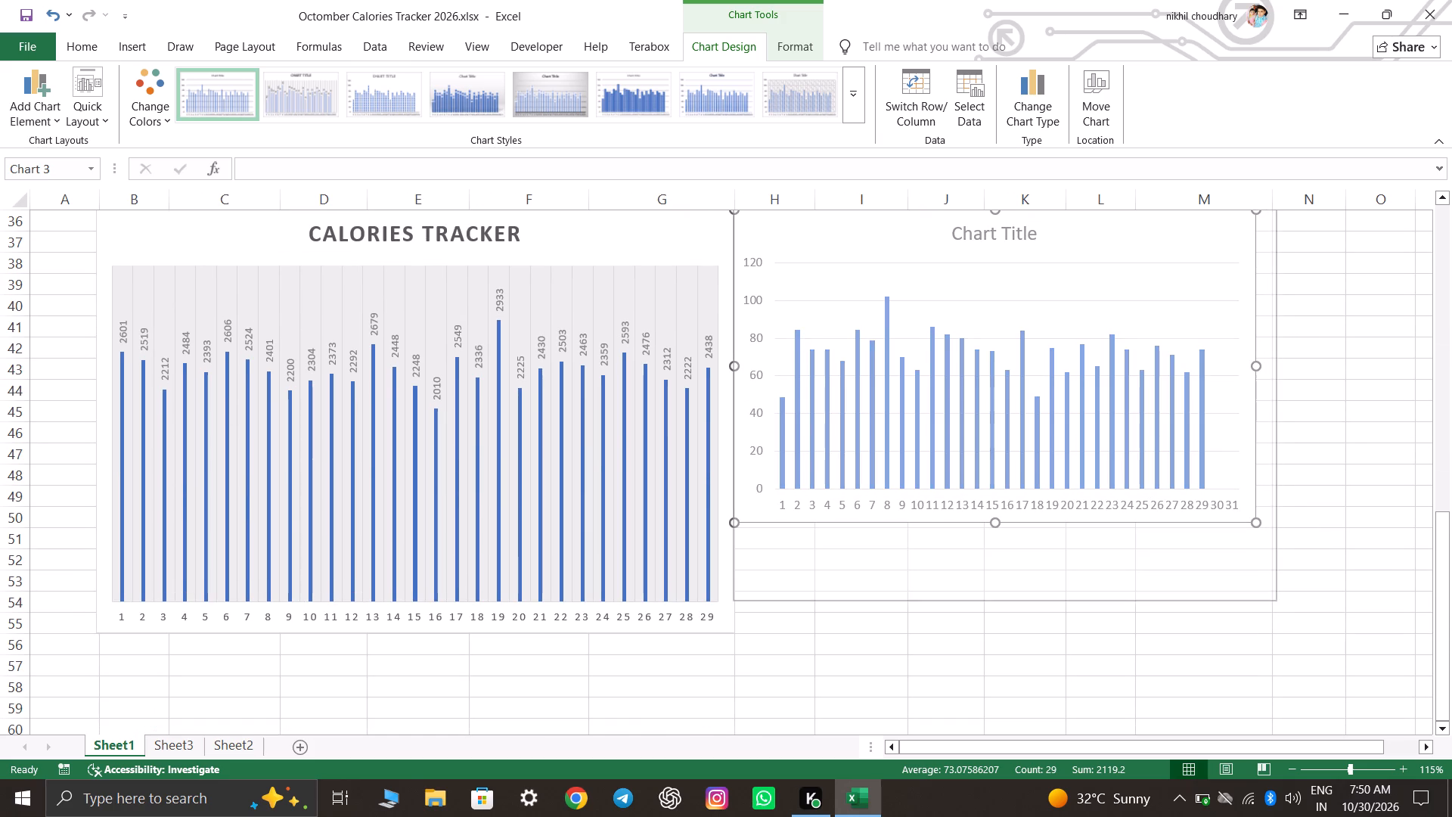
pyautogui.moveTo(1279, 604); pyautogui.dragTo(1329, 625)
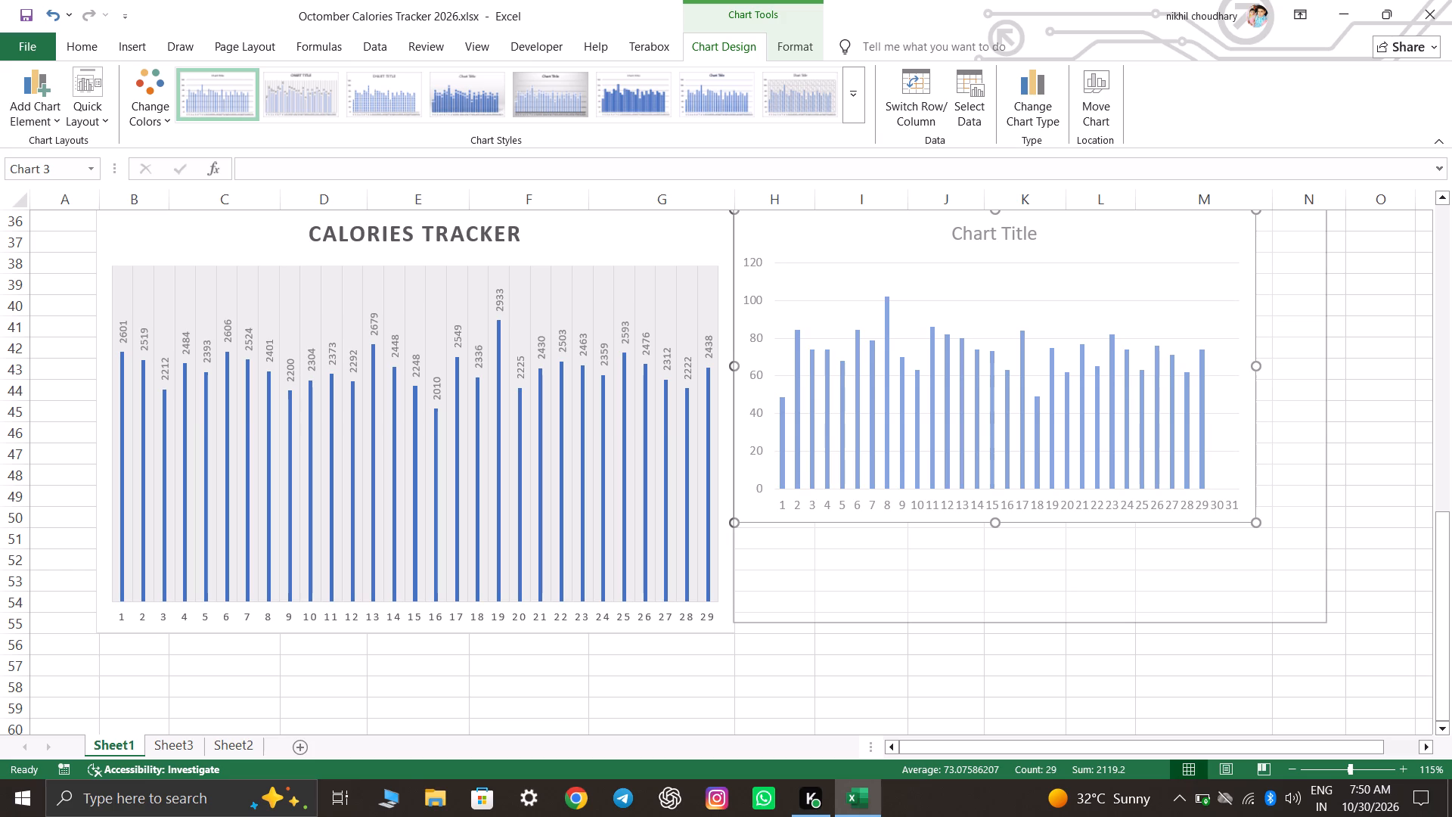
pyautogui.moveTo(1329, 625); pyautogui.dragTo(1354, 636)
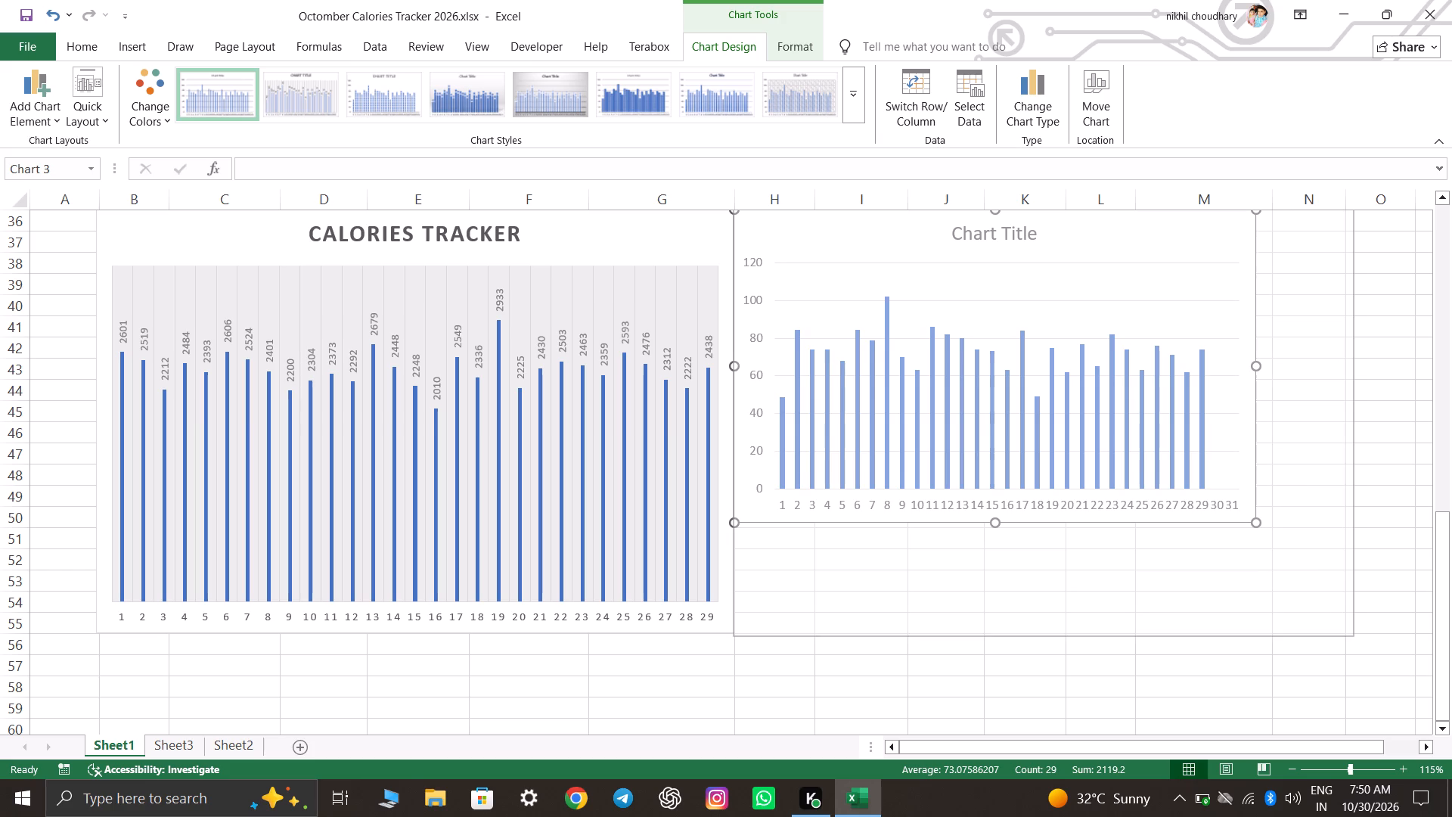
pyautogui.moveTo(1354, 636); pyautogui.dragTo(1346, 634)
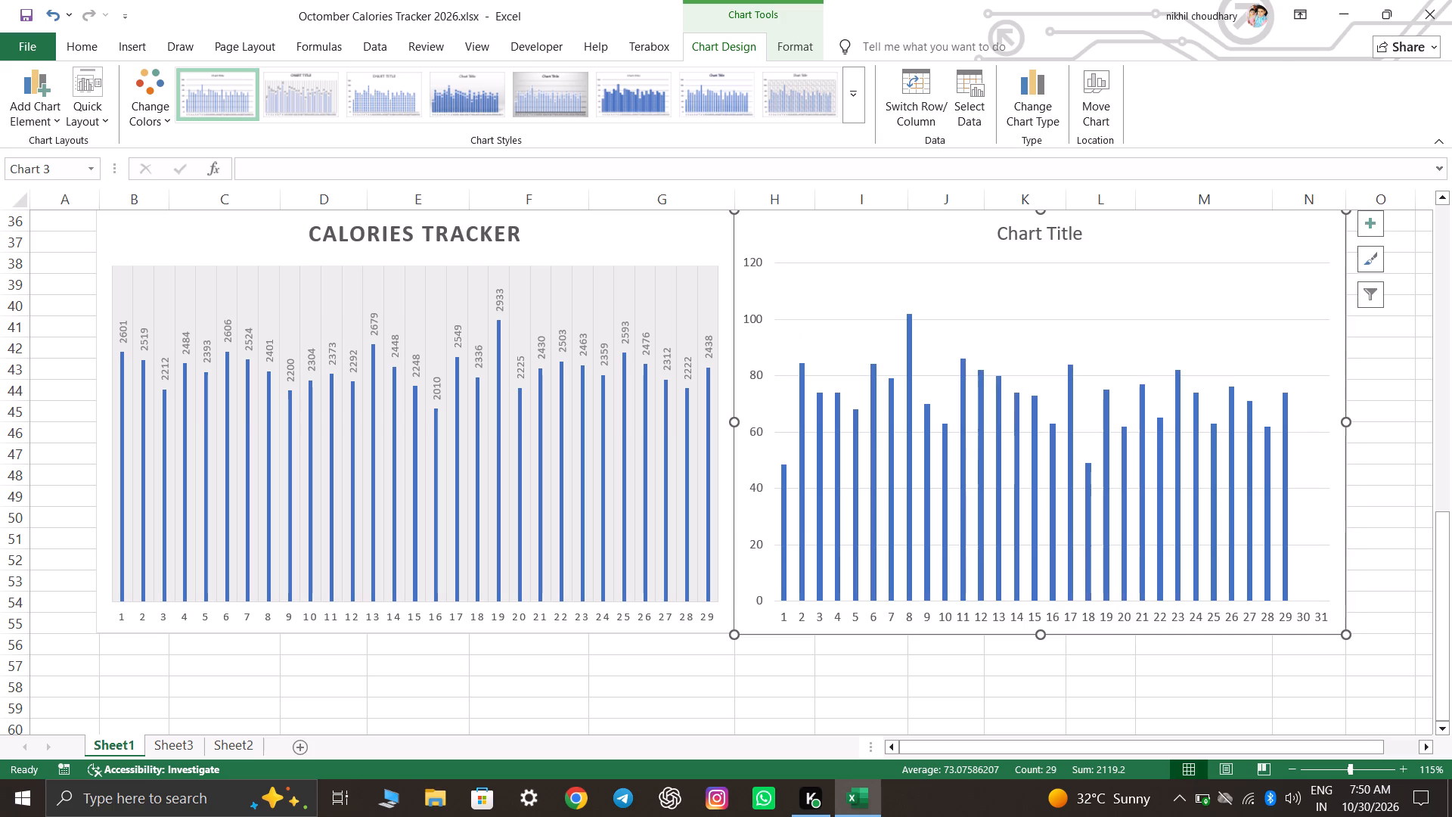
pyautogui.click(1399, 601)
pyautogui.scroll(4, 1343, 614)
pyautogui.scroll(-3, 1343, 614)
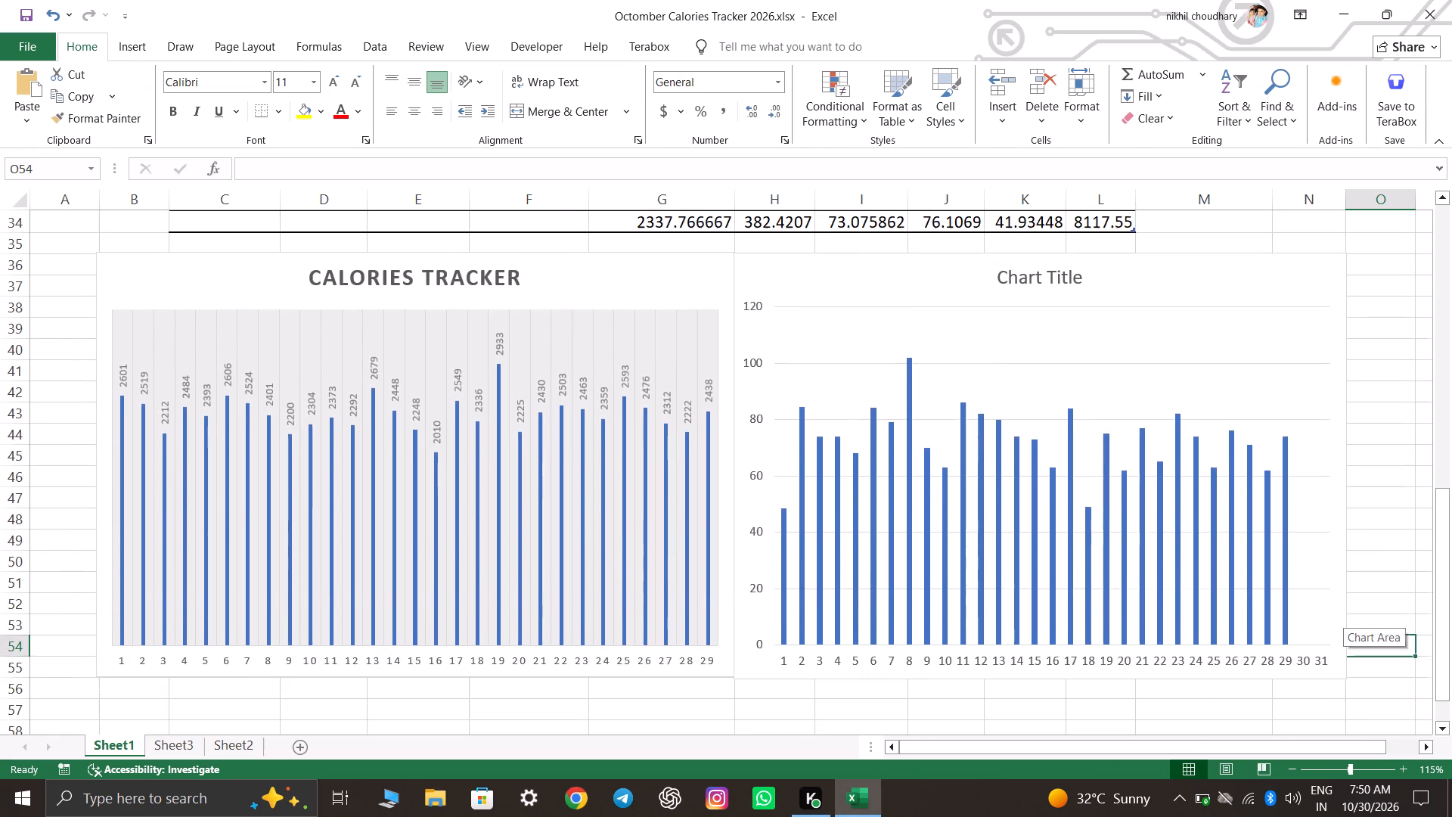
# Replace the placeholder title of the Protien chart with "Protien Intake".
pyautogui.doubleClick(1054, 282)
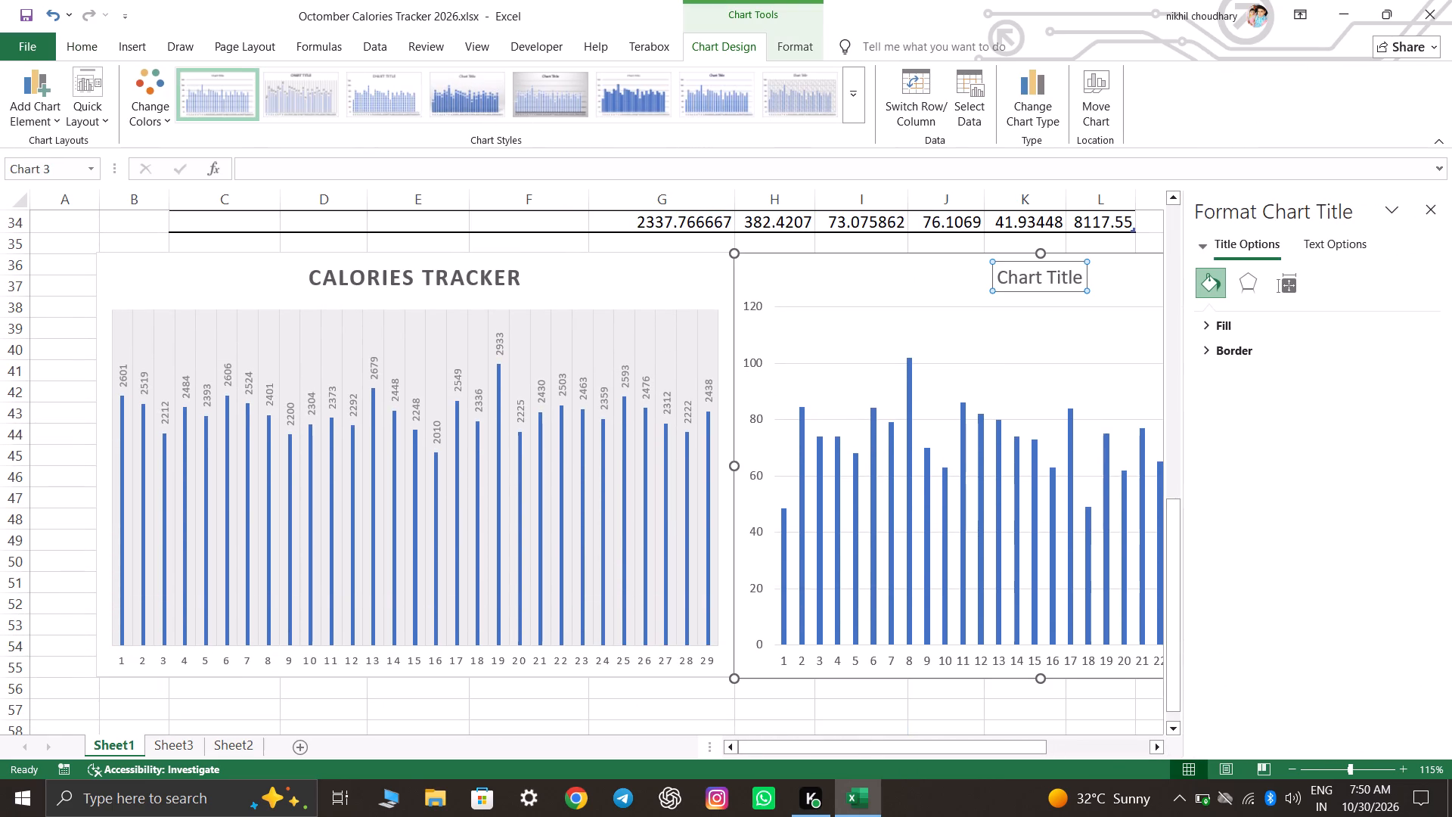
pyautogui.click(1063, 273)
pyautogui.click(1229, 331)
pyautogui.click(1229, 331)
pyautogui.hotkey('ctrl', 'a')
pyautogui.write('Protien')
pyautogui.press('space')
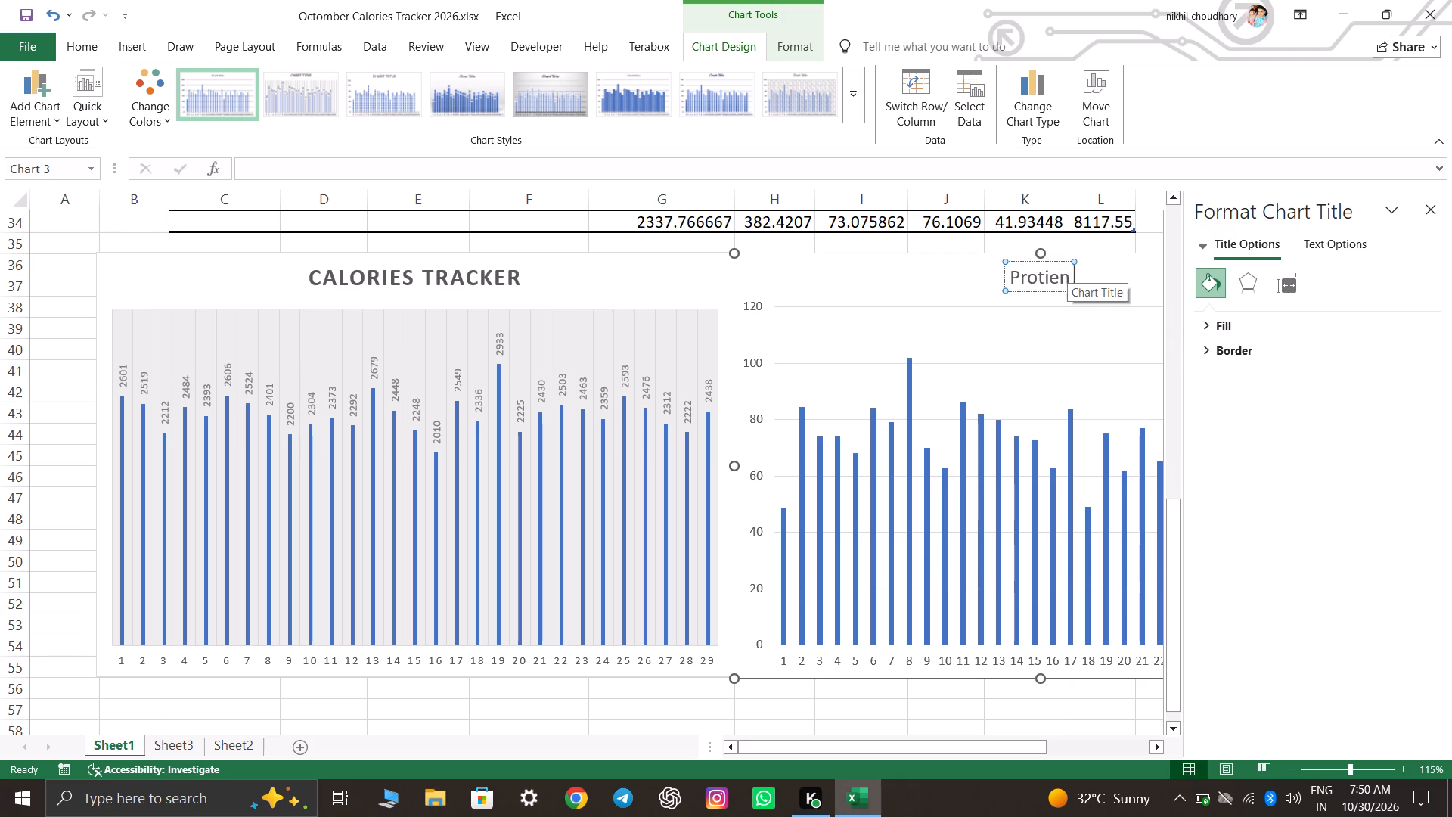
pyautogui.write('Intake')
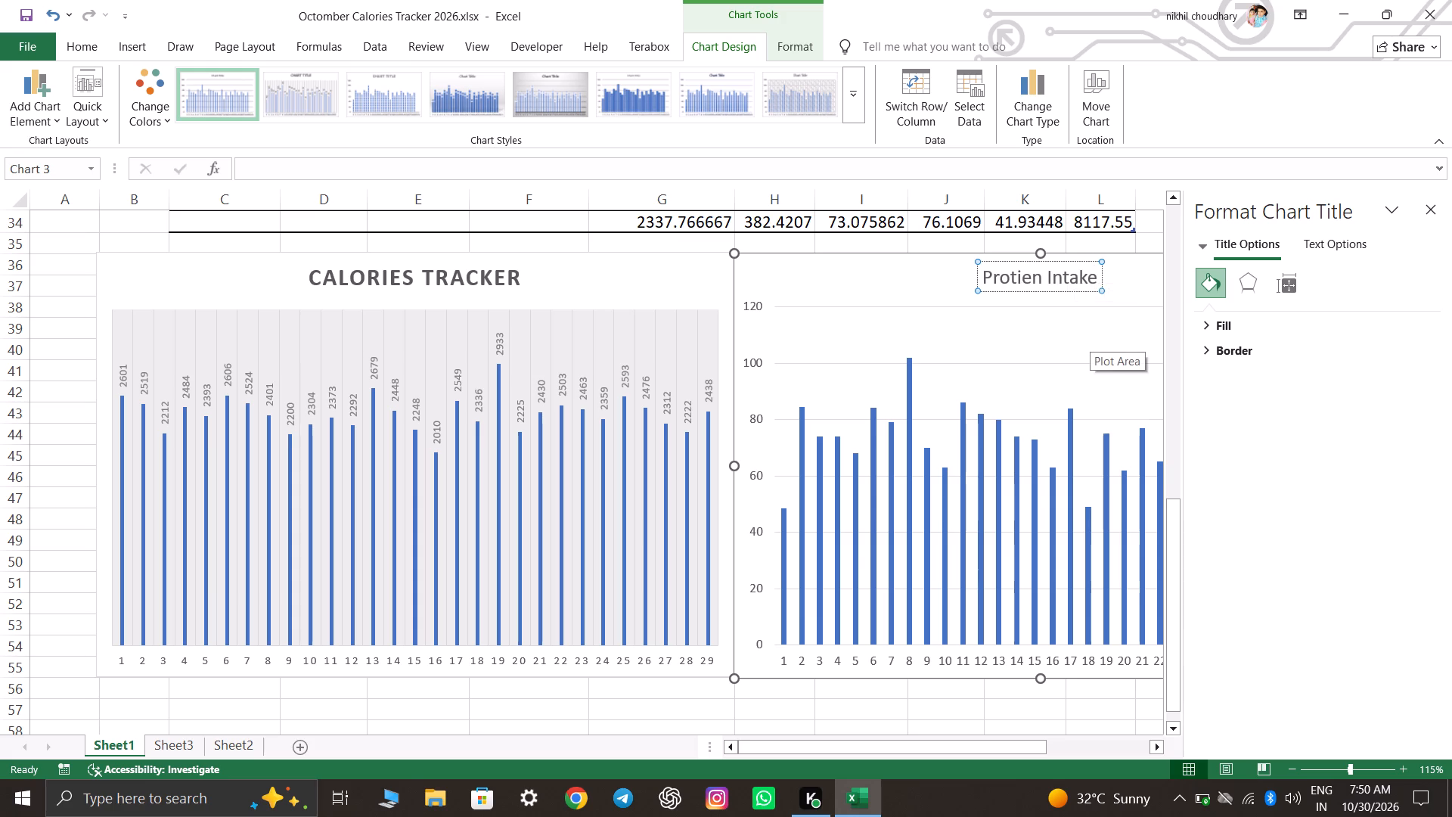
# Examine the text, text box, border and shadow formatting options for the Protien Intake chart title.
pyautogui.click(1333, 231)
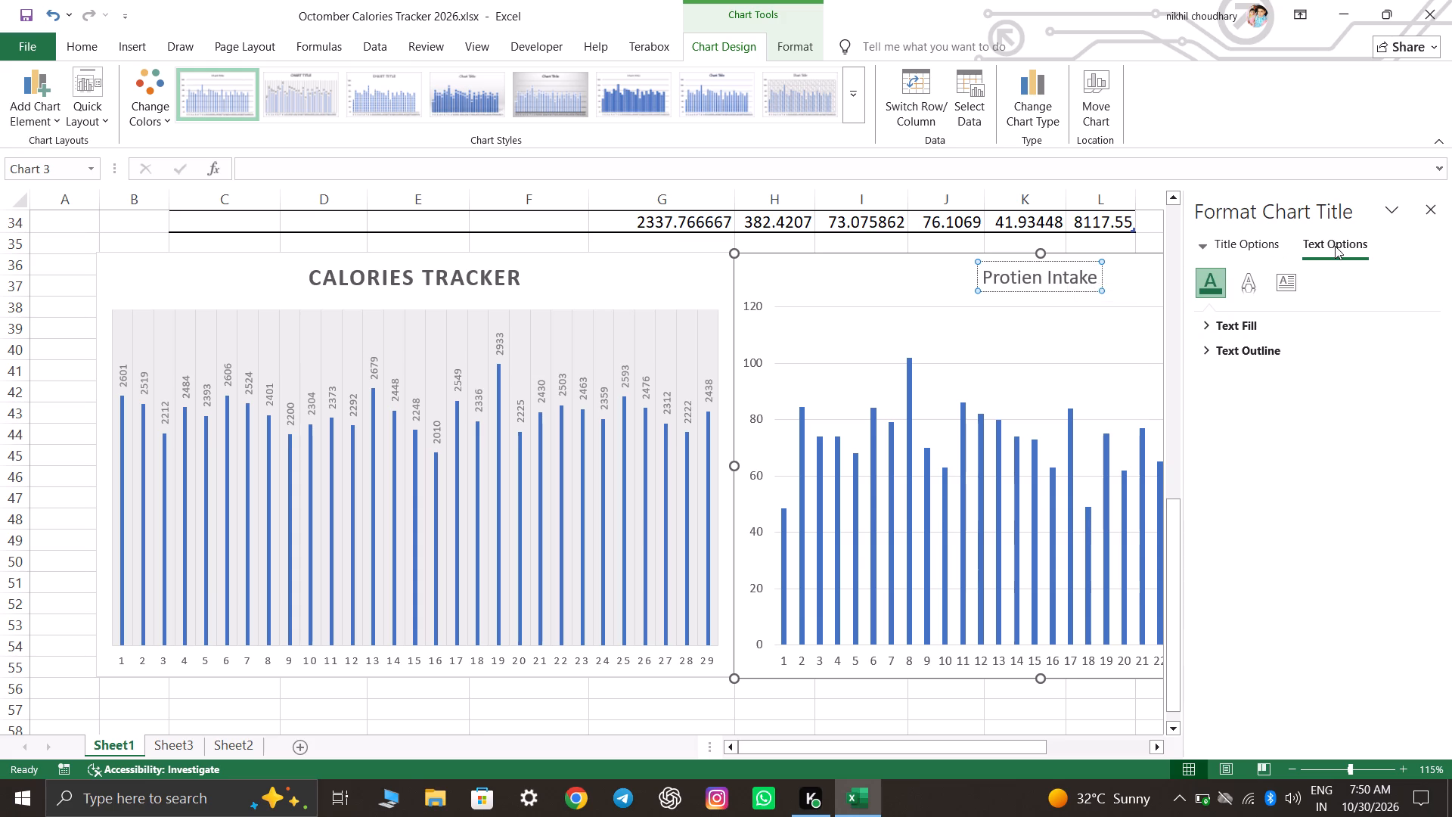
pyautogui.click(1238, 278)
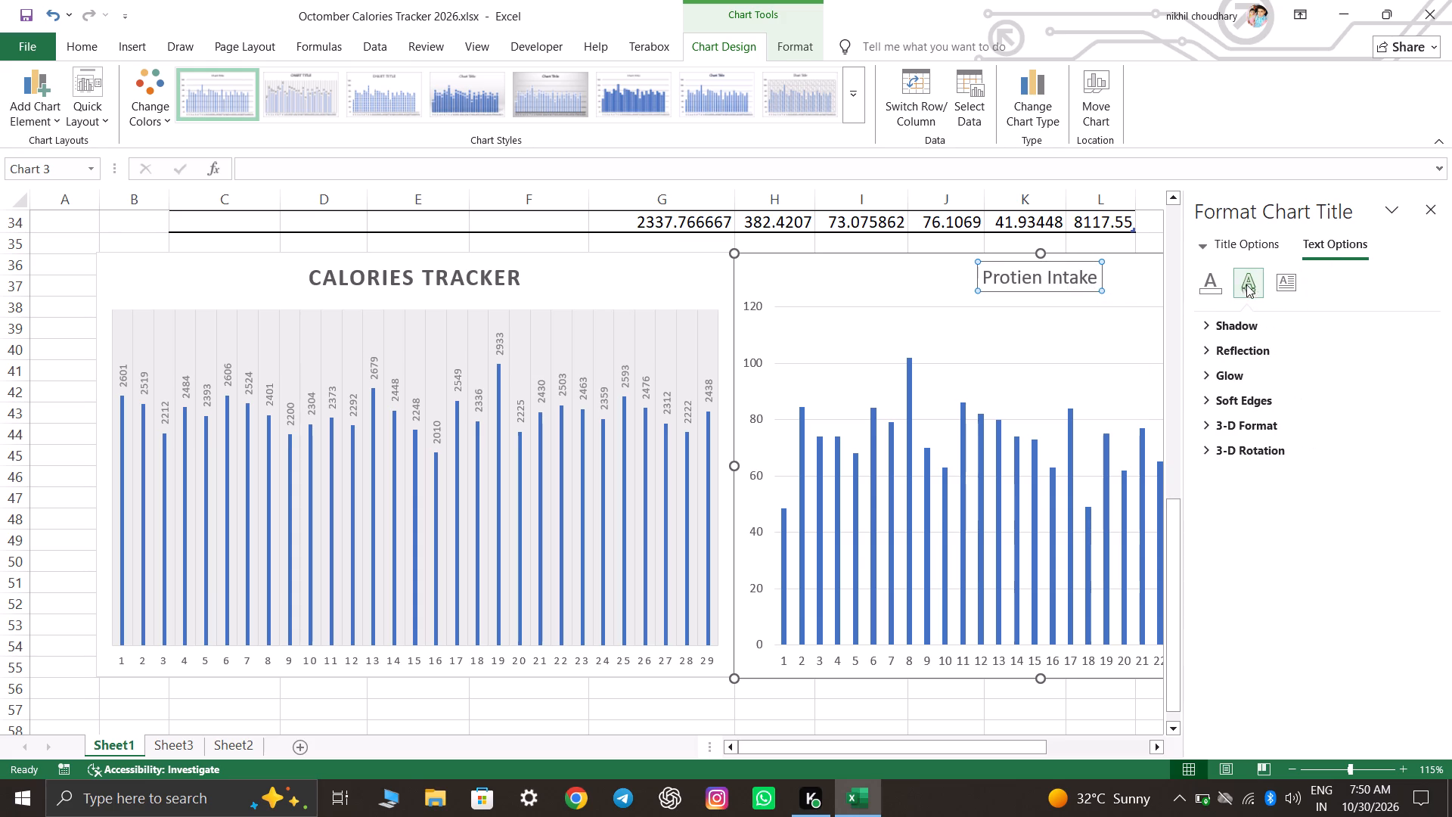
pyautogui.click(1261, 321)
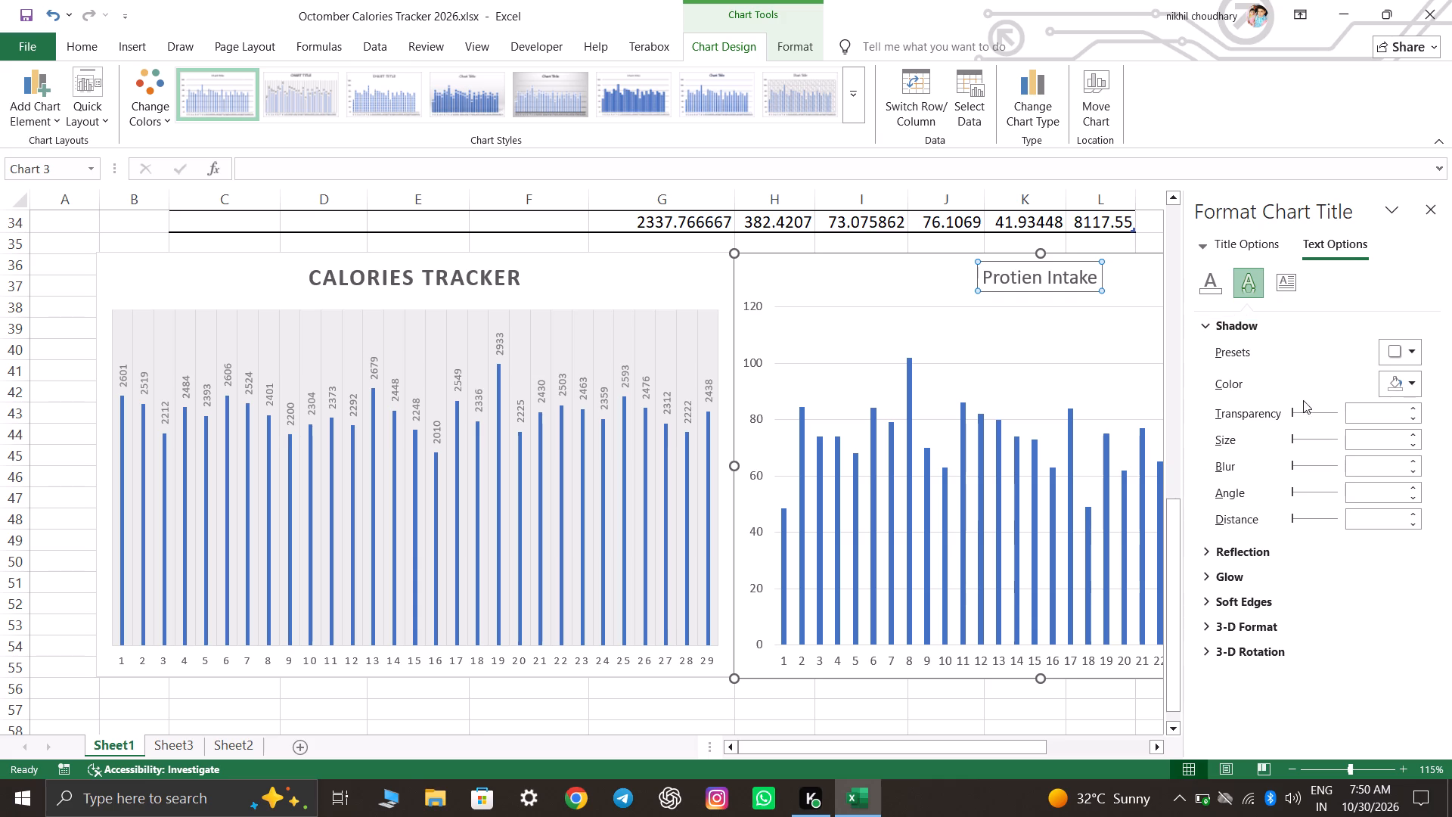
pyautogui.click(1295, 286)
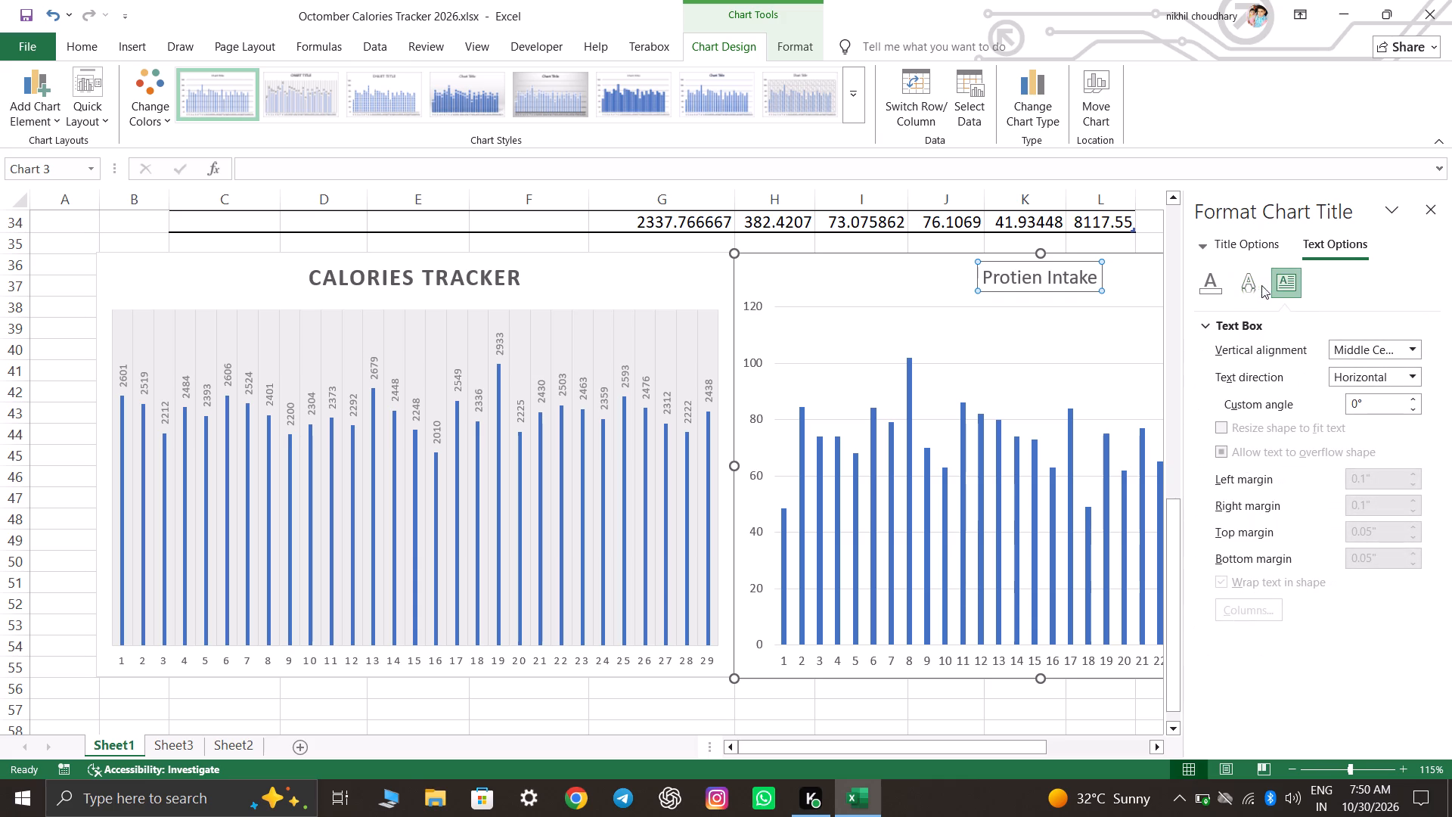
pyautogui.click(1233, 277)
pyautogui.click(1227, 282)
pyautogui.click(1257, 240)
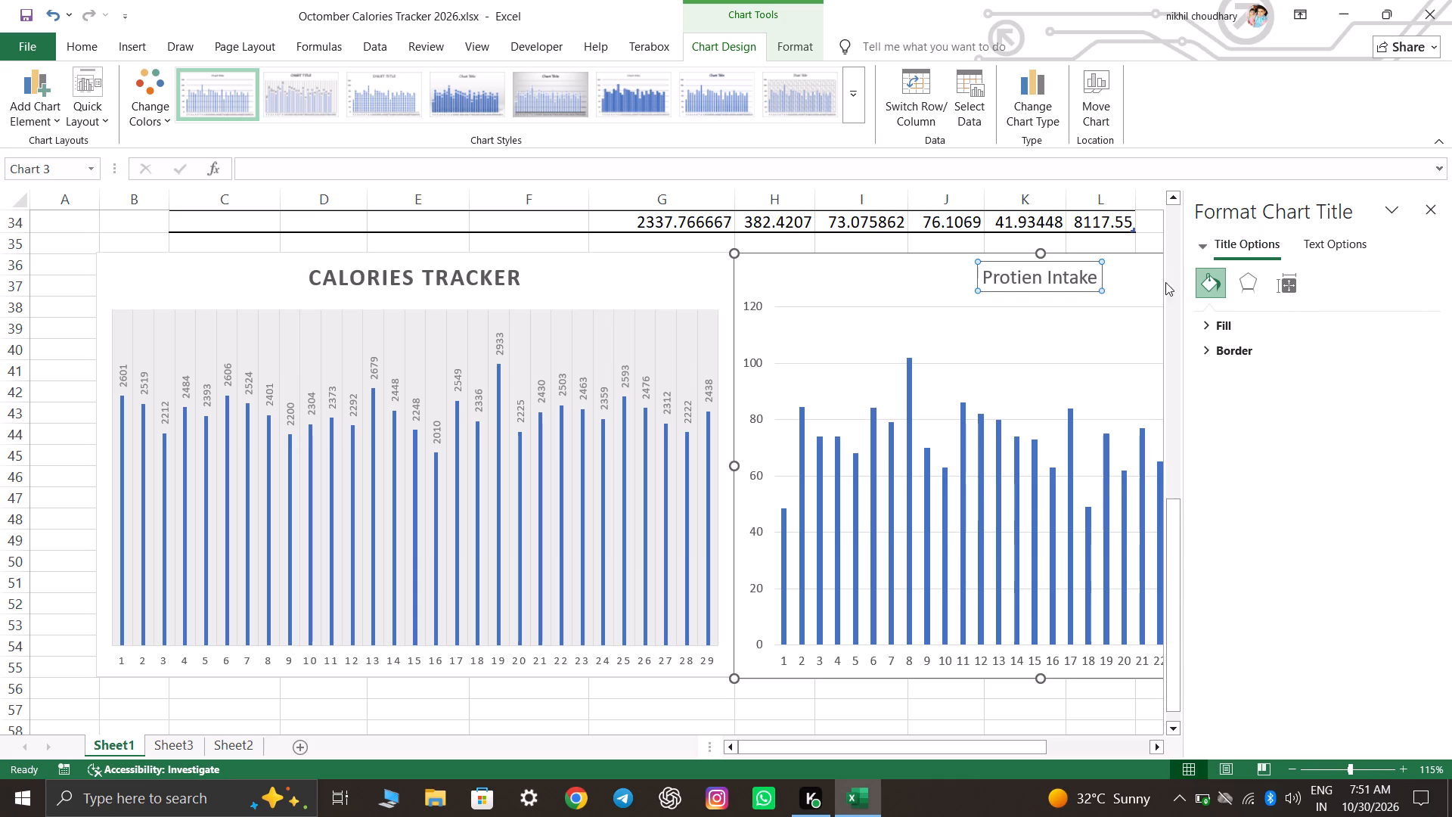
pyautogui.click(1131, 296)
pyautogui.click(1068, 283)
pyautogui.click(1231, 346)
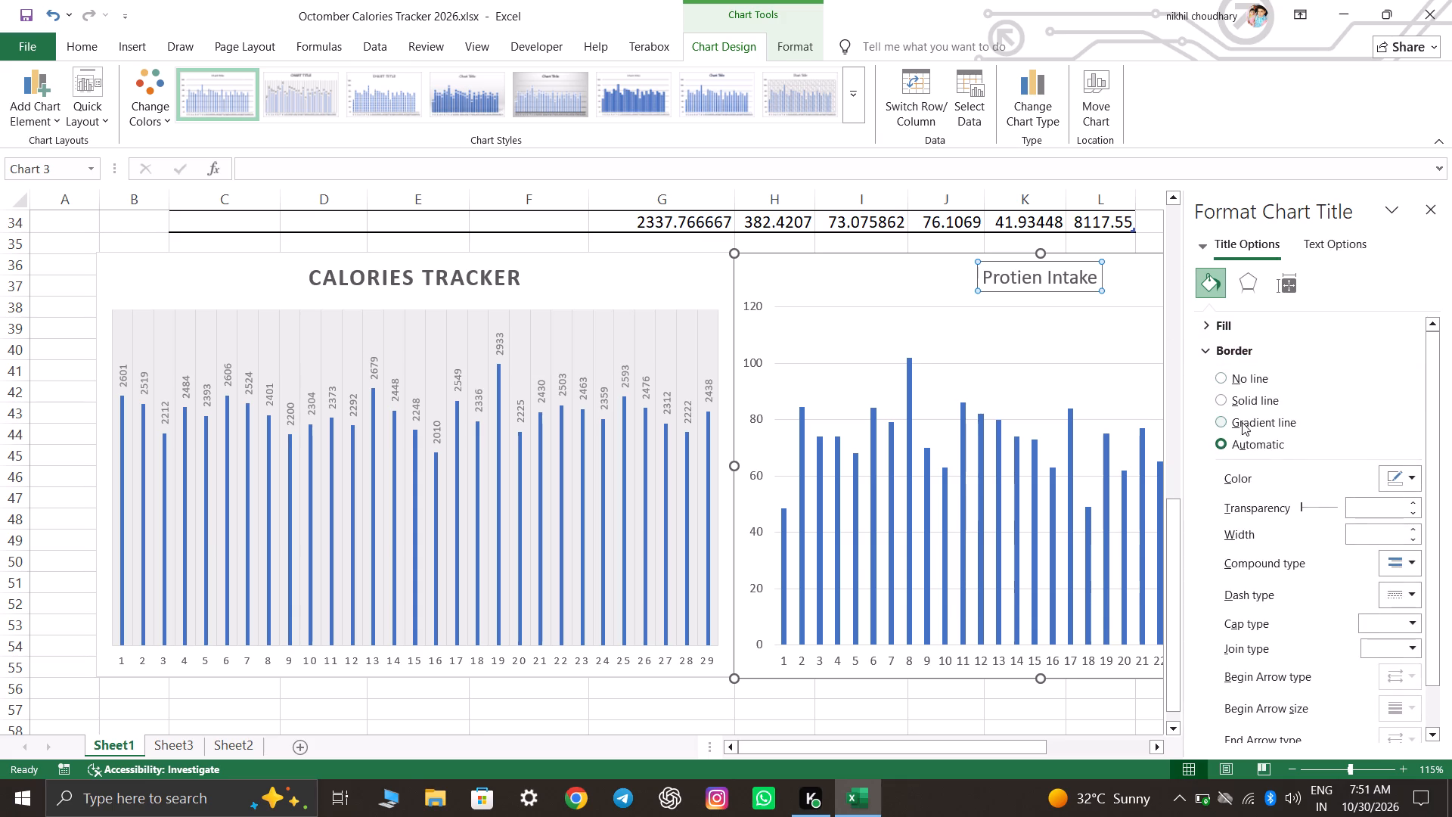
pyautogui.click(1245, 272)
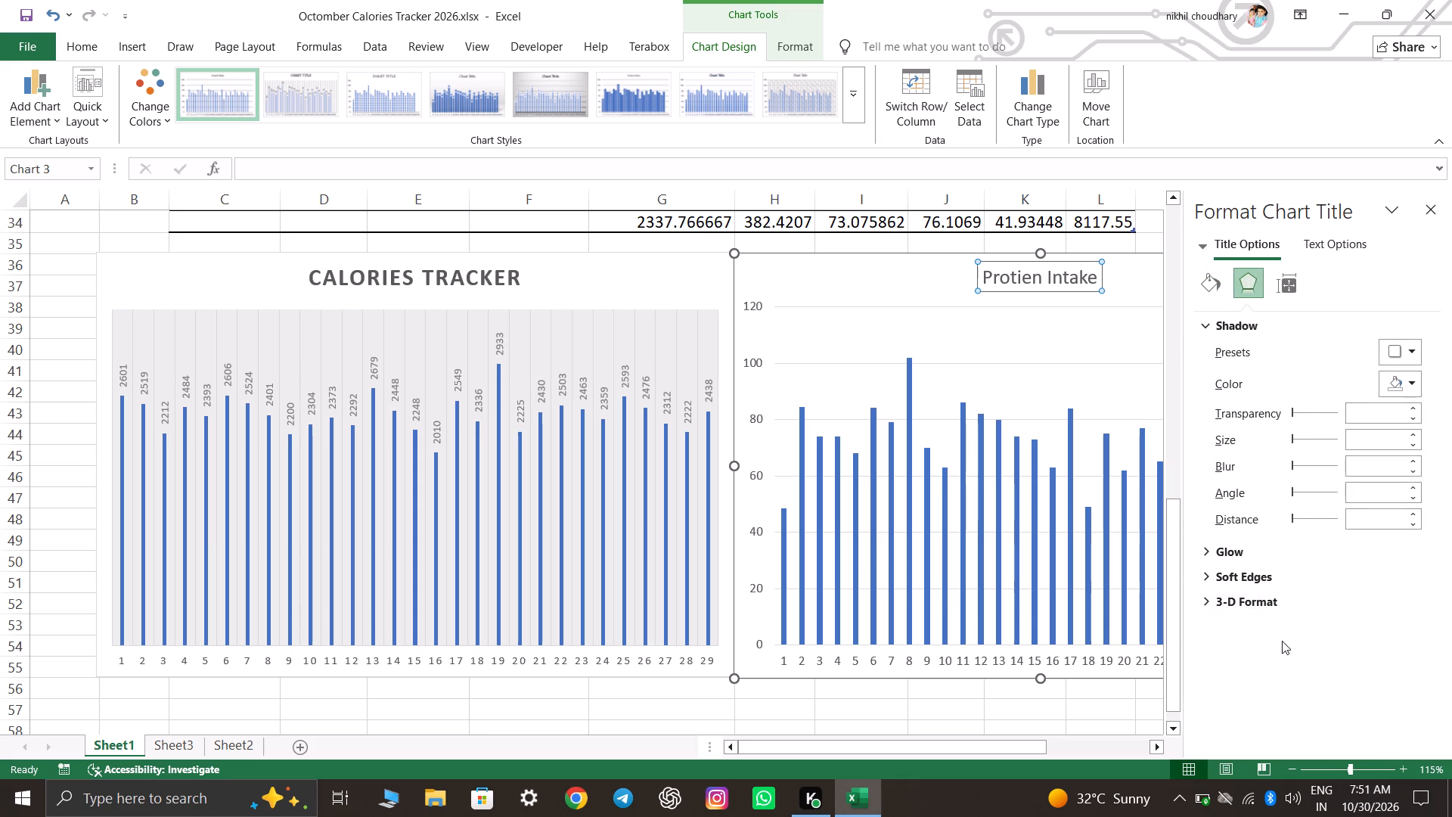
pyautogui.click(1310, 660)
pyautogui.click(1013, 317)
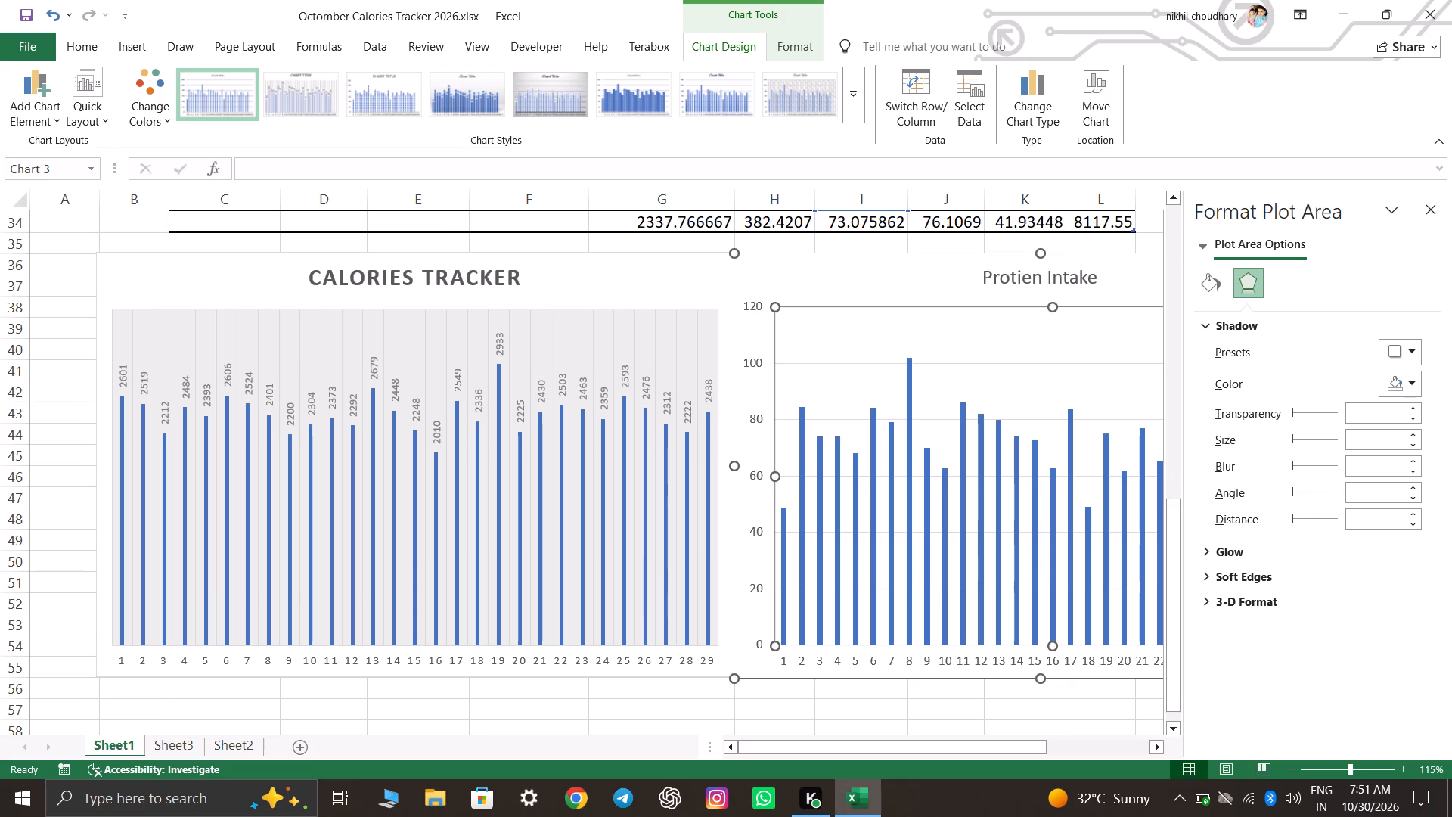
pyautogui.click(829, 278)
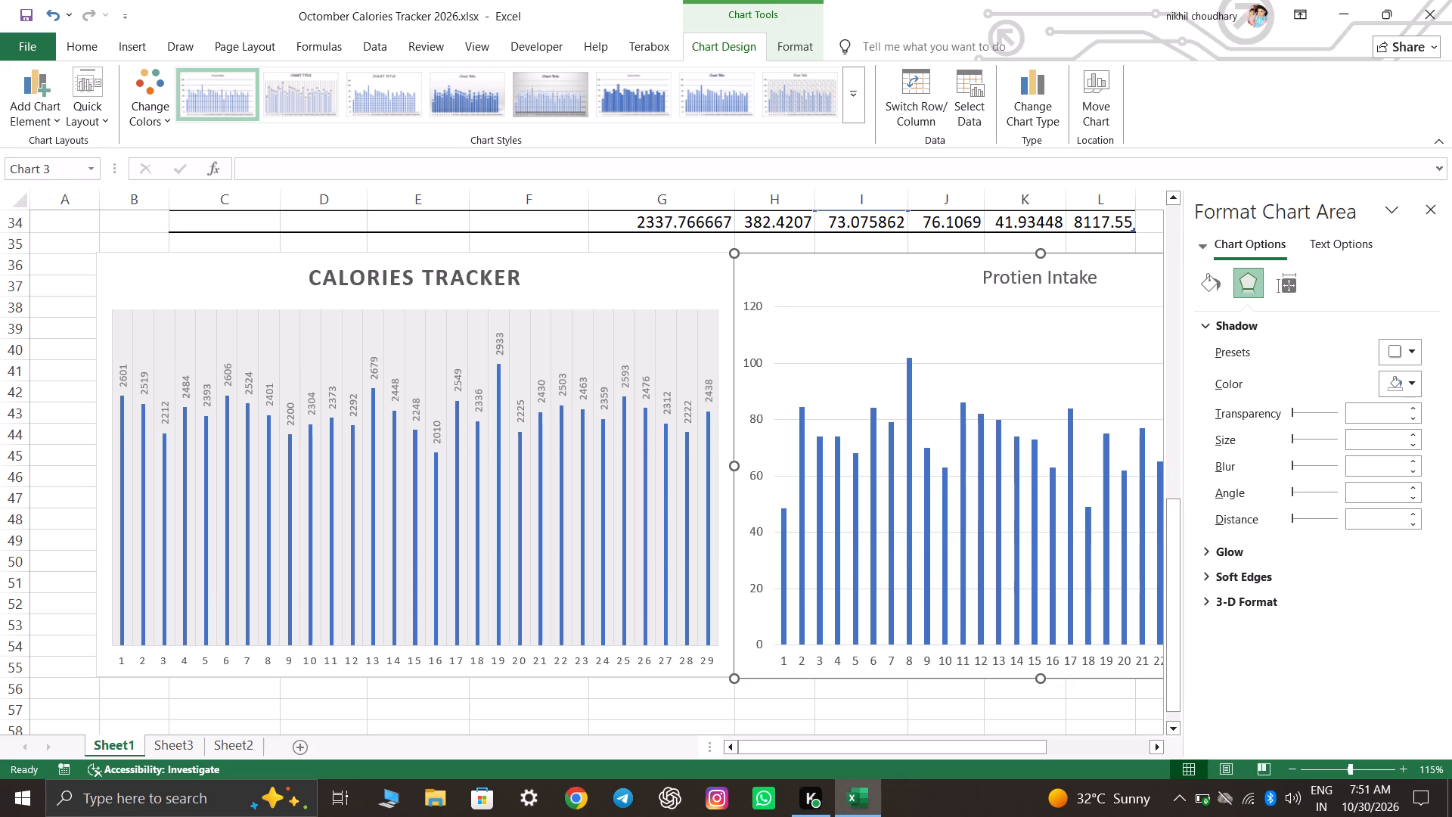
# Check the Calories Tracker title's formatting options and compare the two charts side by side.
pyautogui.doubleClick(474, 275)
pyautogui.click(518, 275)
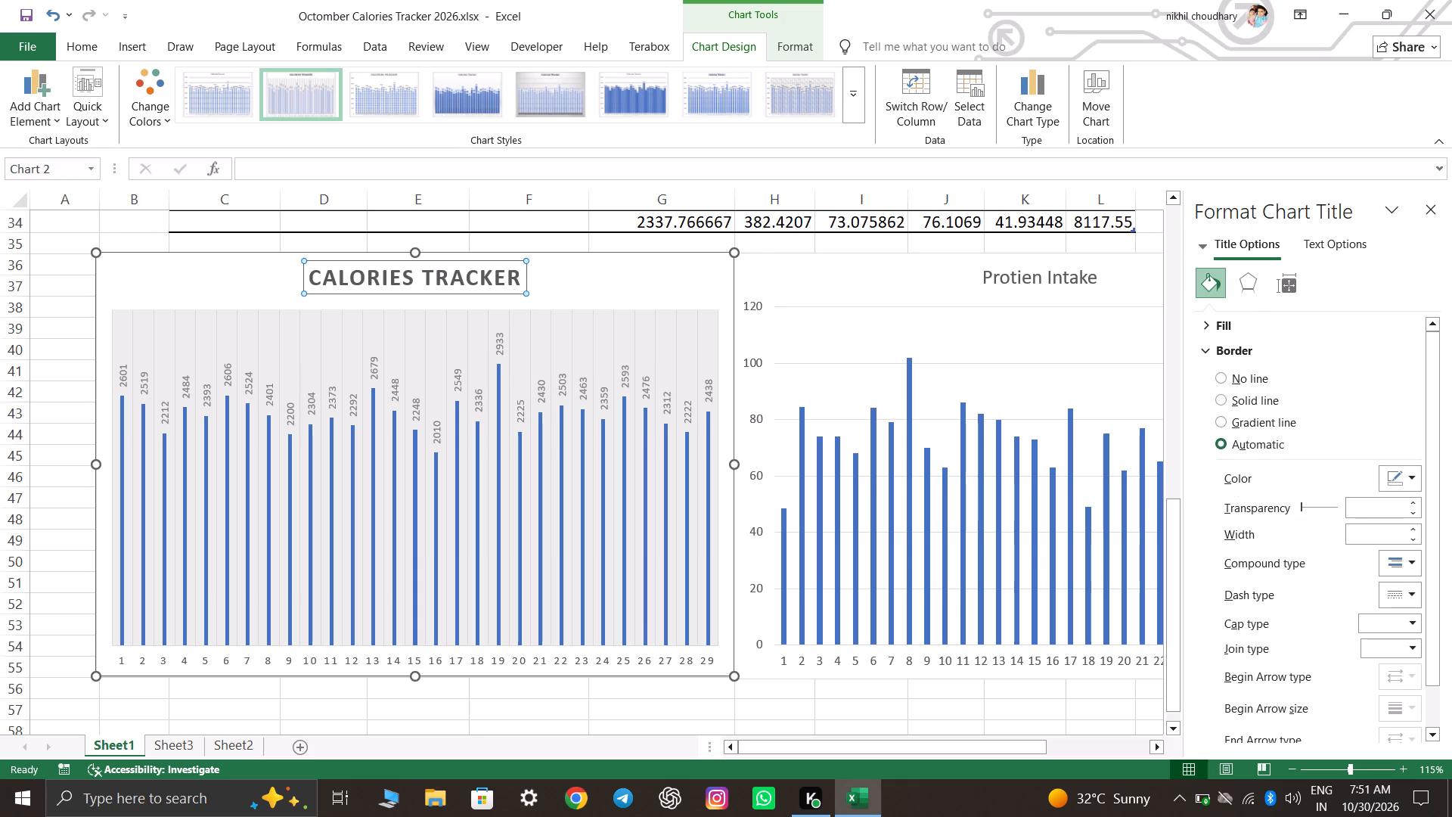
pyautogui.click(518, 275)
pyautogui.click(588, 270)
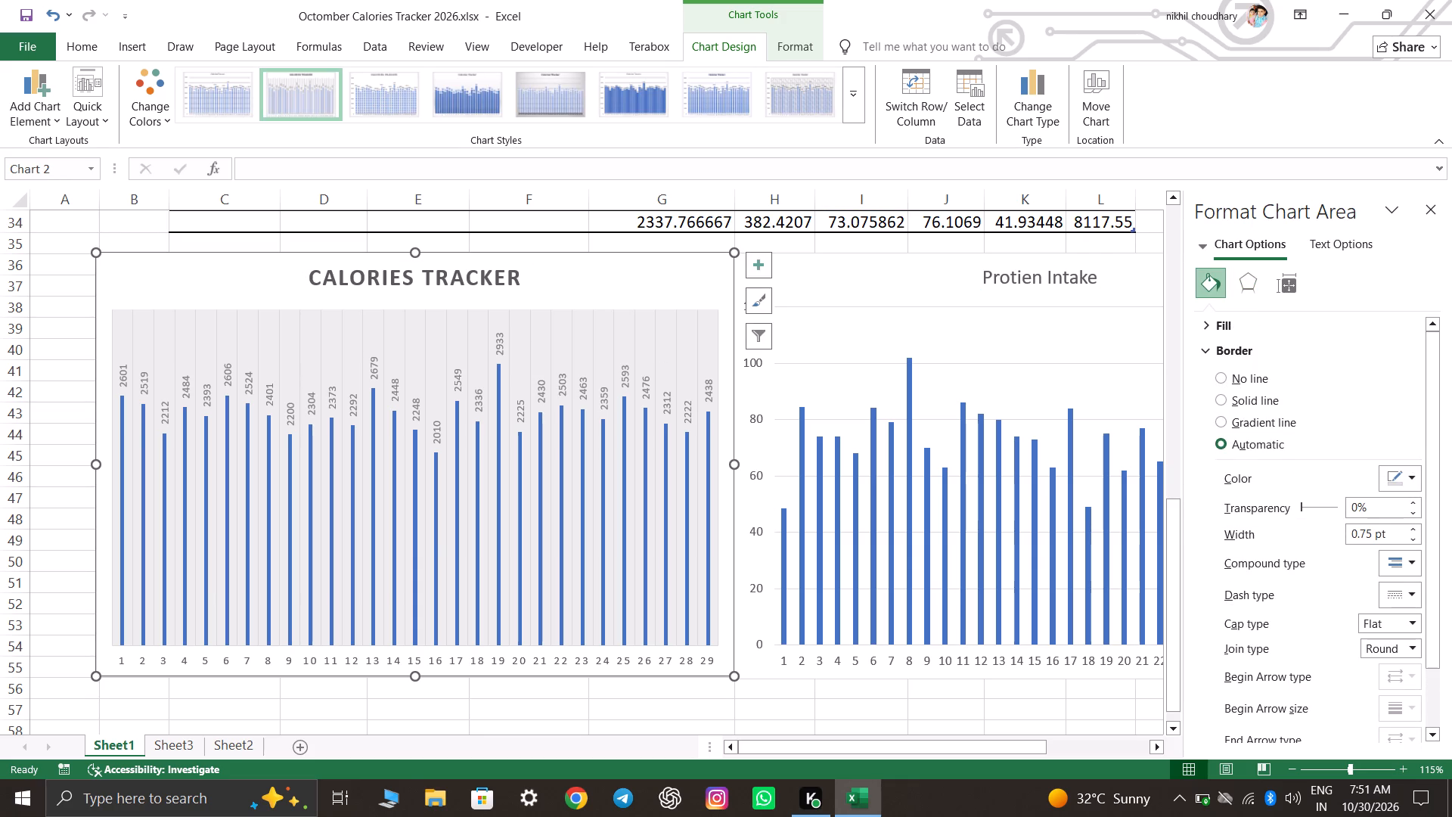
pyautogui.scroll(-5, 752, 488)
pyautogui.click(790, 559)
pyautogui.scroll(8, 957, 585)
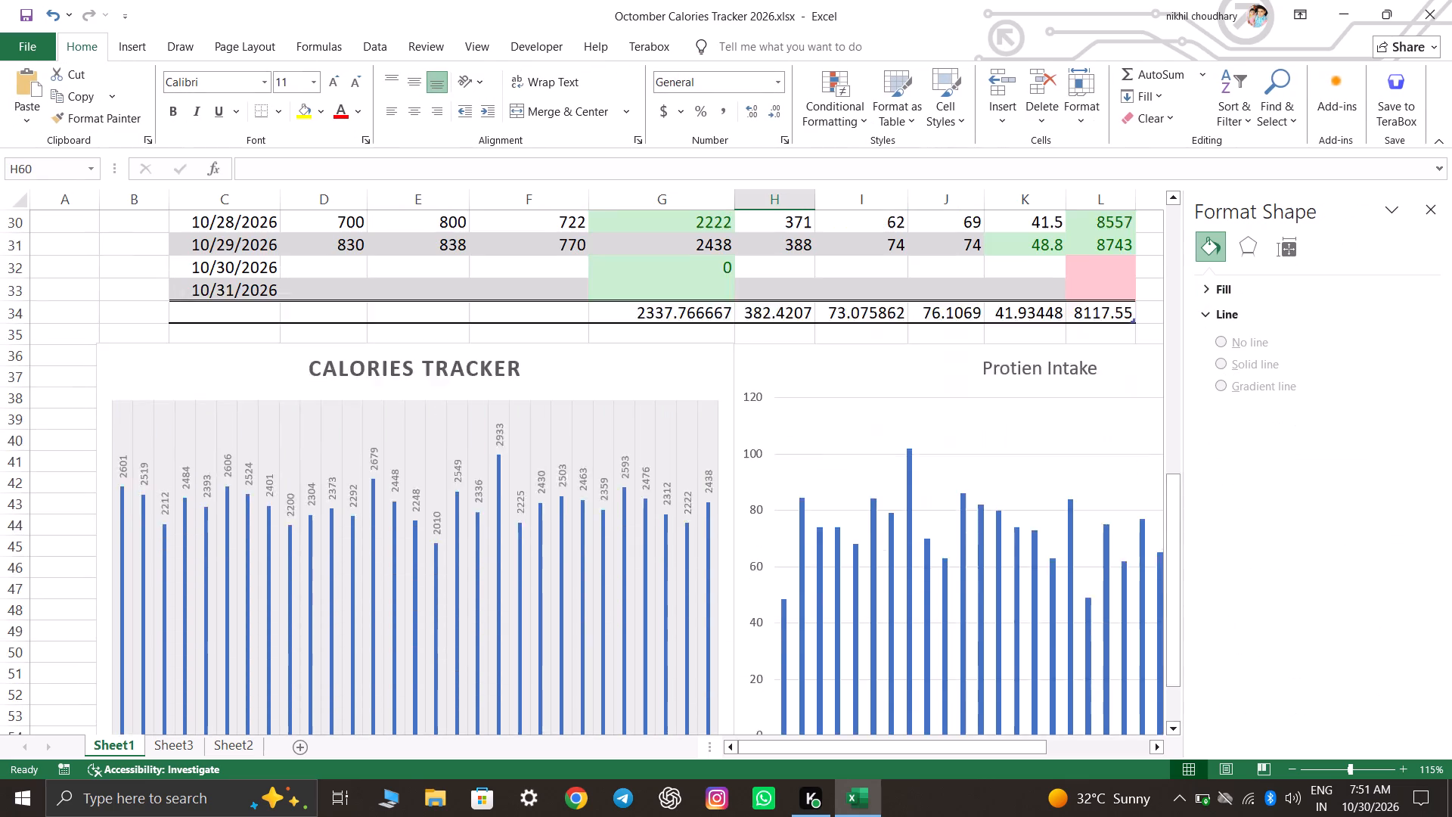
pyautogui.scroll(-4, 957, 585)
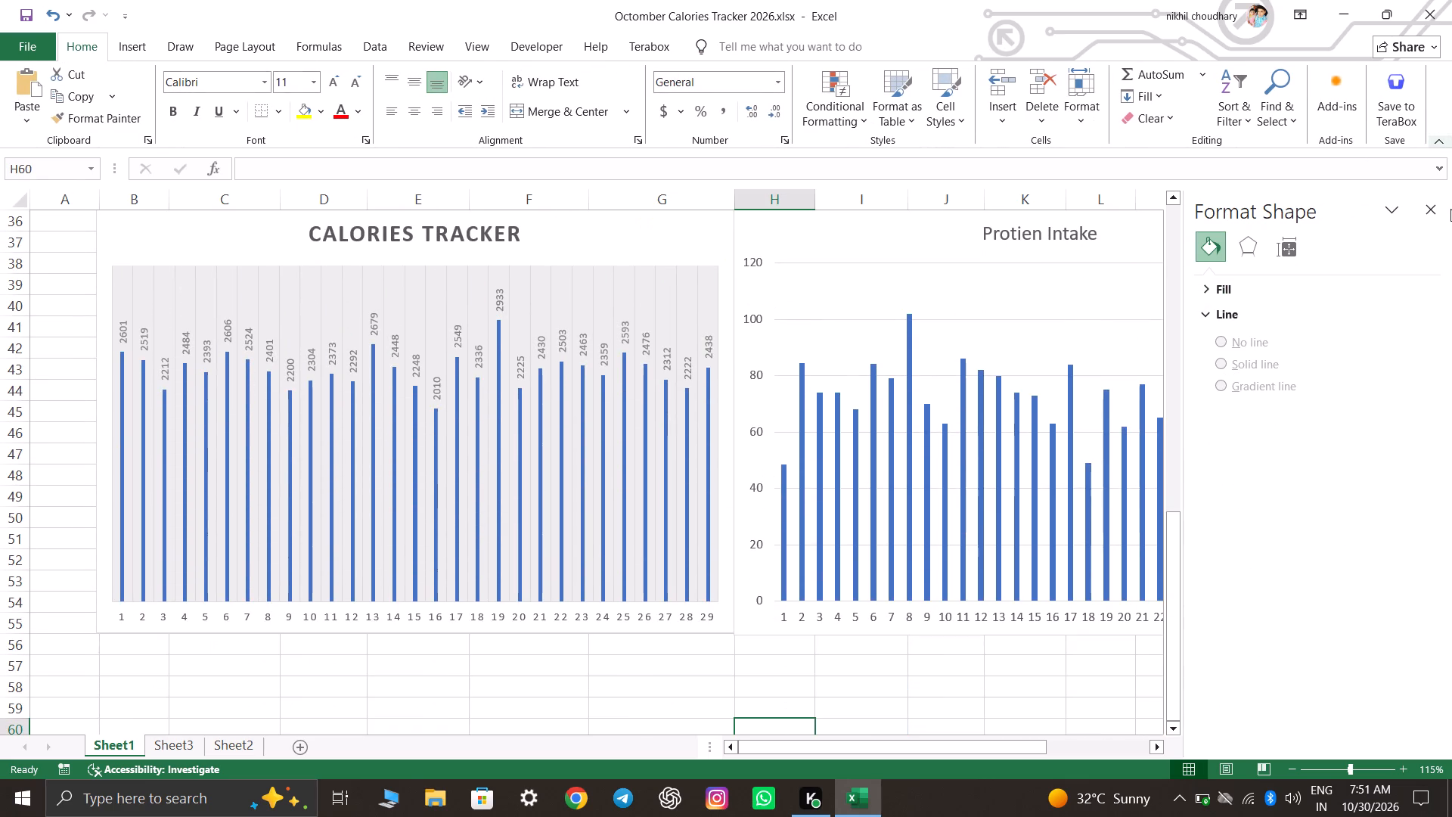
pyautogui.click(1434, 204)
# Insert the recommended Clustered Column chart from the daily Steps values in L3:L33.
pyautogui.scroll(4, 981, 621)
pyautogui.scroll(7, 981, 476)
pyautogui.scroll(4, 969, 353)
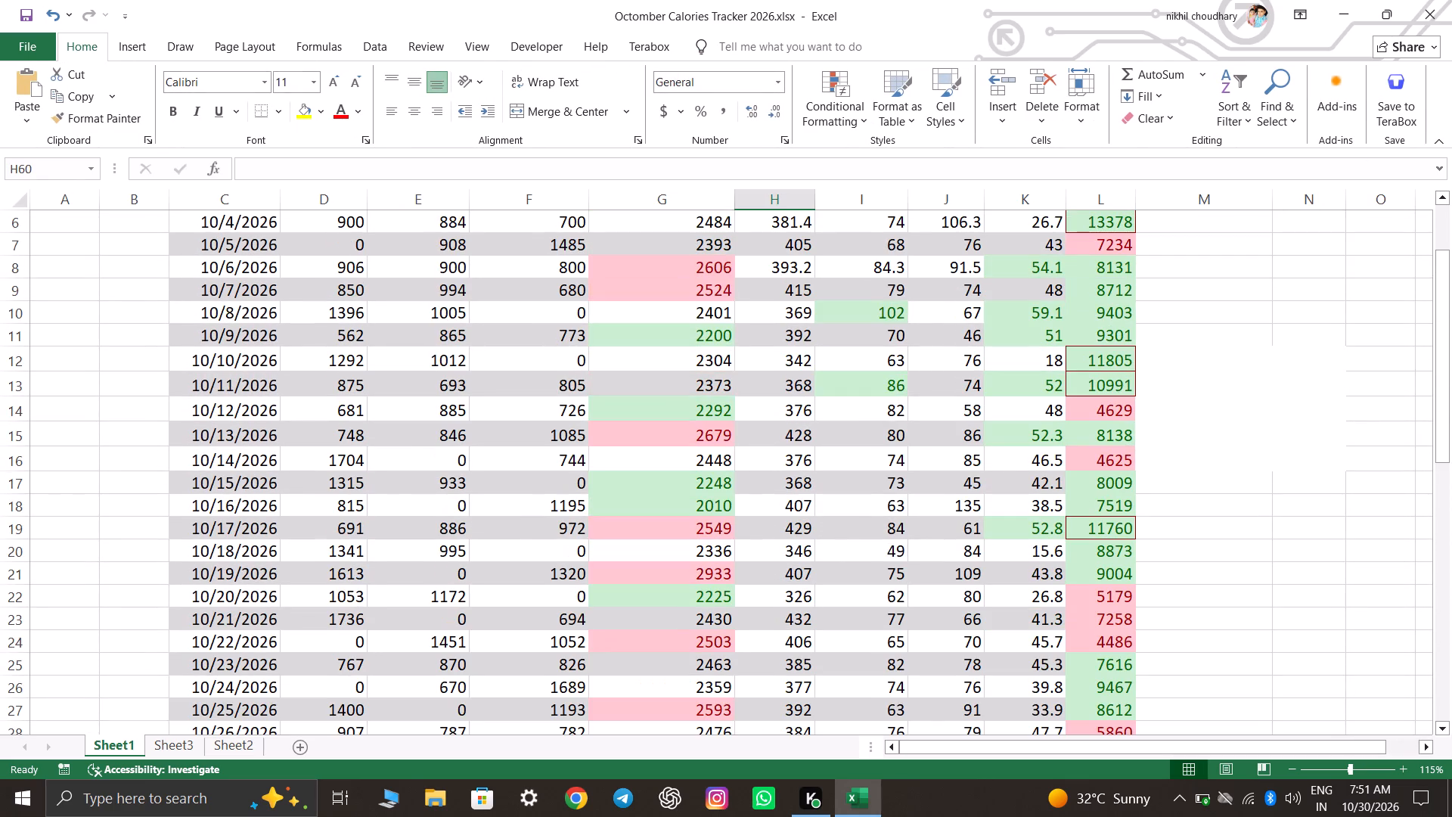
pyautogui.scroll(4, 987, 390)
pyautogui.moveTo(1095, 295); pyautogui.dragTo(1094, 526)
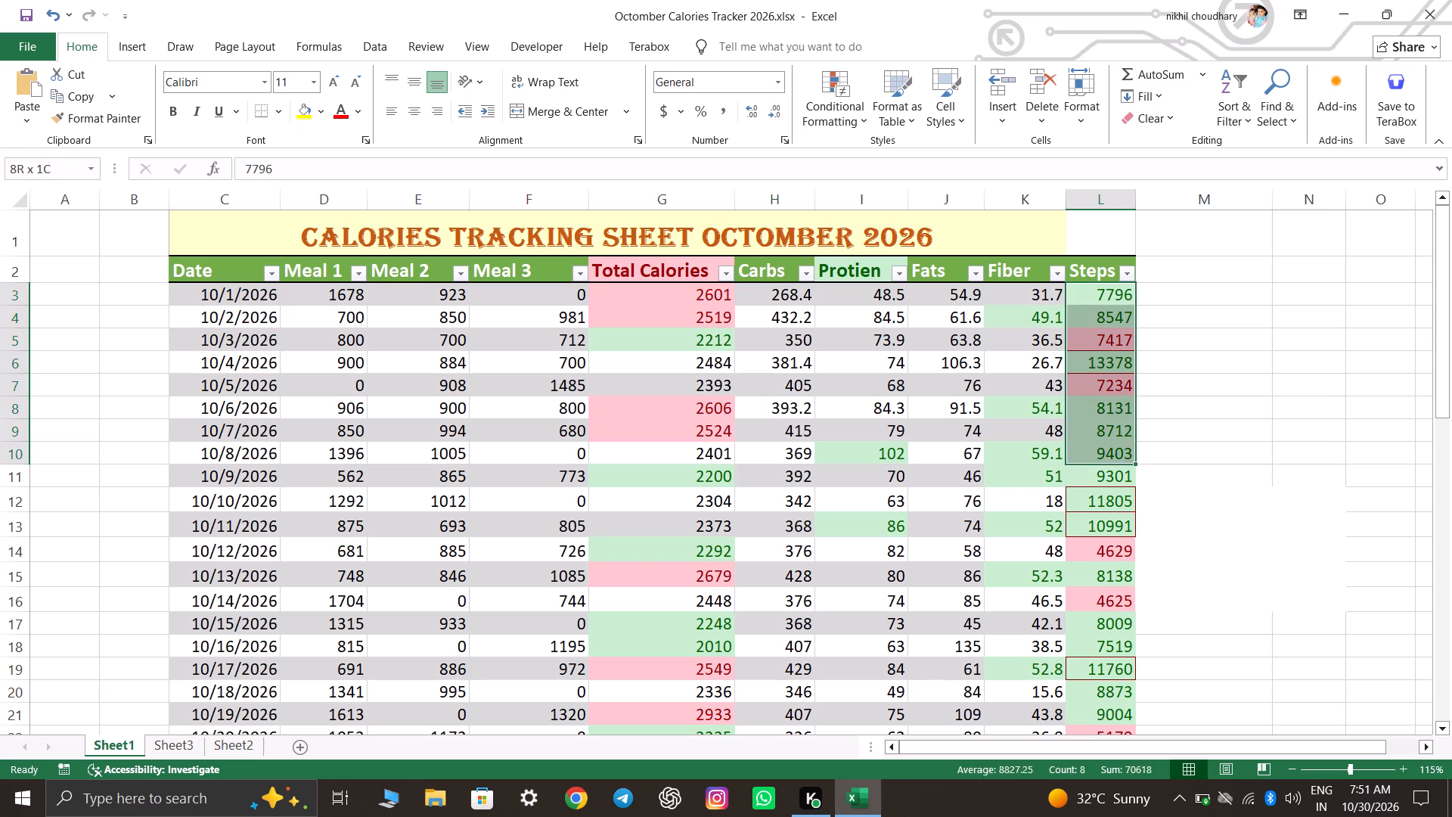
pyautogui.moveTo(1094, 526); pyautogui.dragTo(1106, 697)
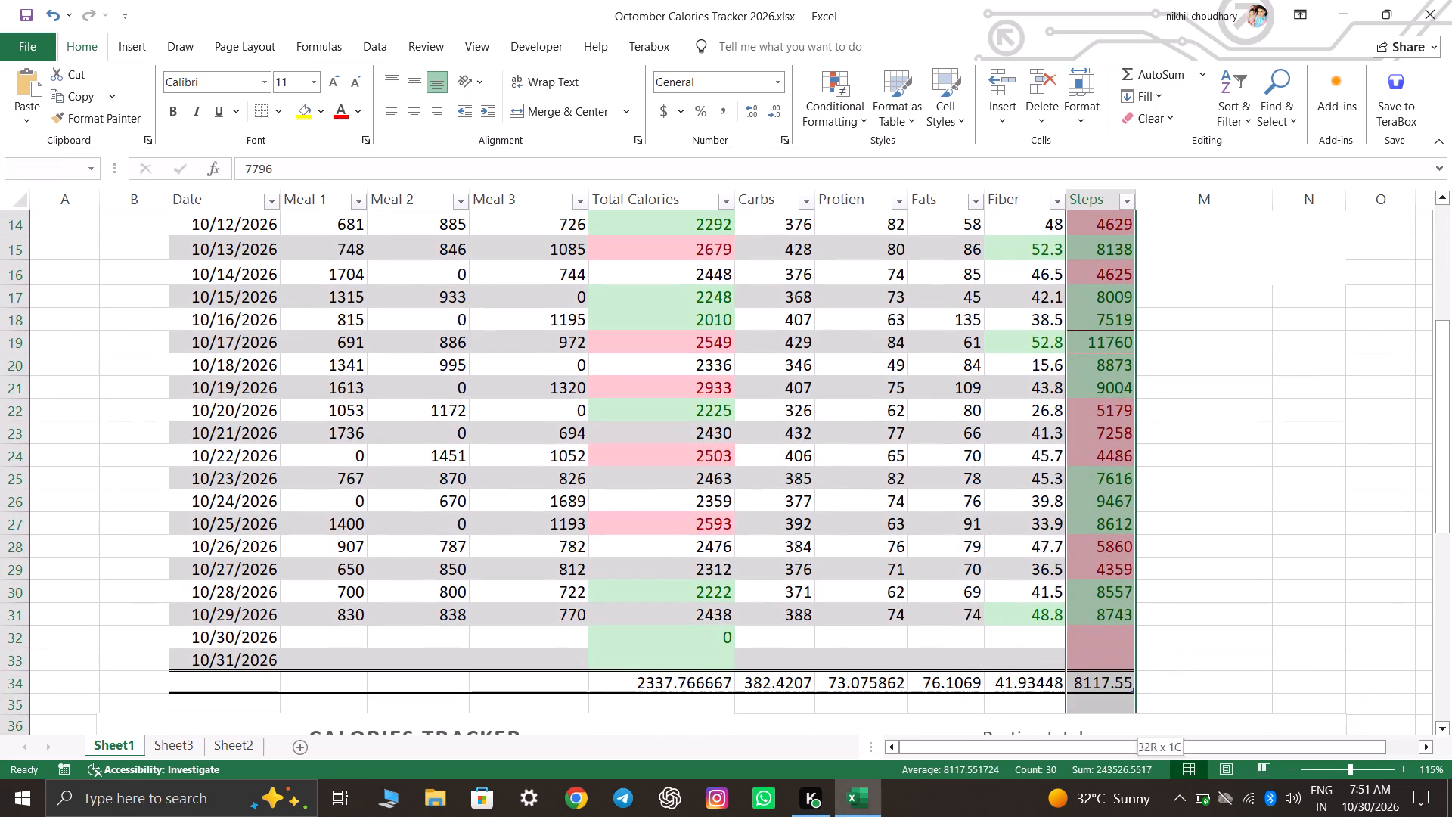
pyautogui.moveTo(1106, 697); pyautogui.dragTo(1115, 651)
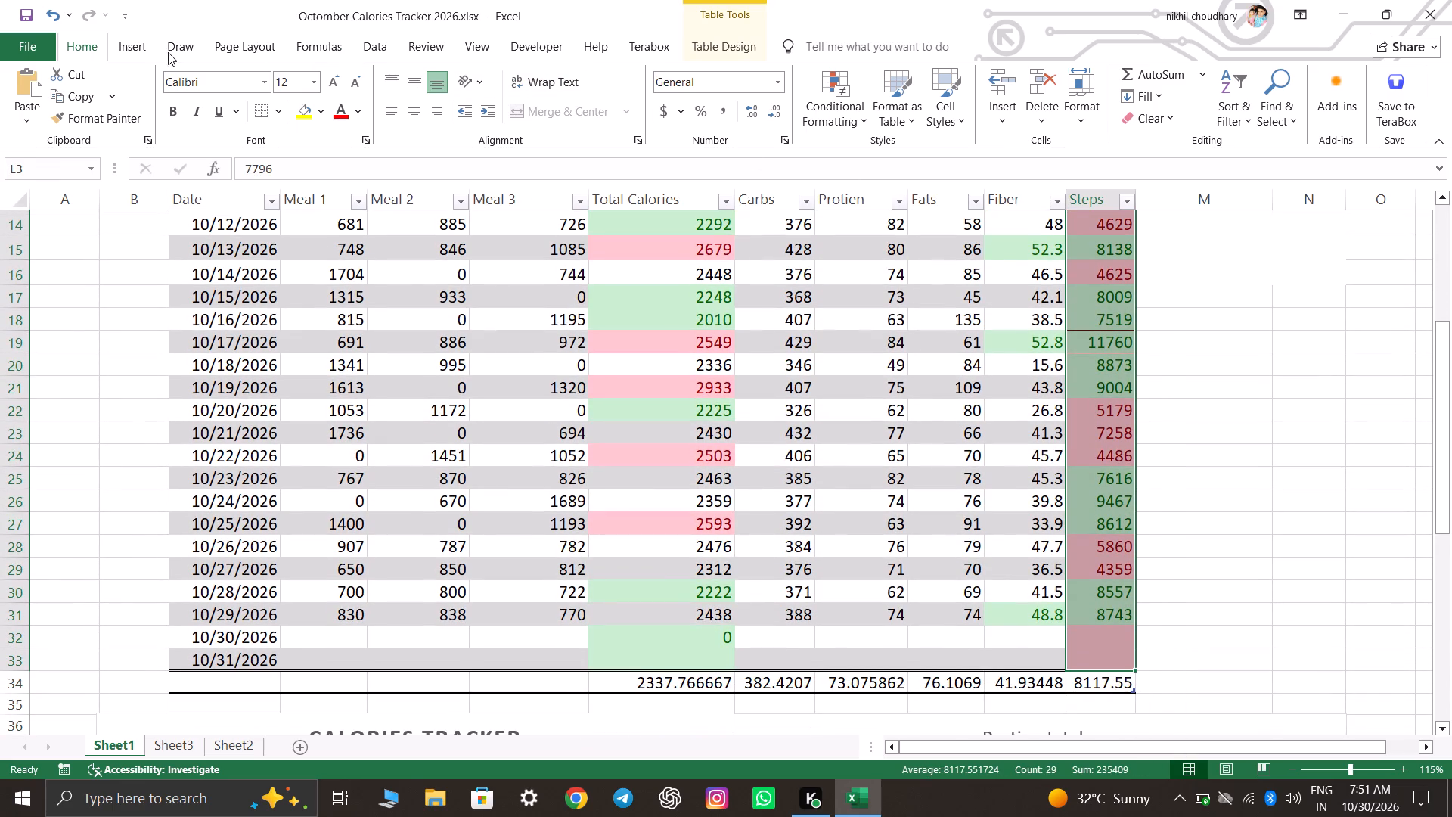
pyautogui.click(133, 50)
pyautogui.click(517, 93)
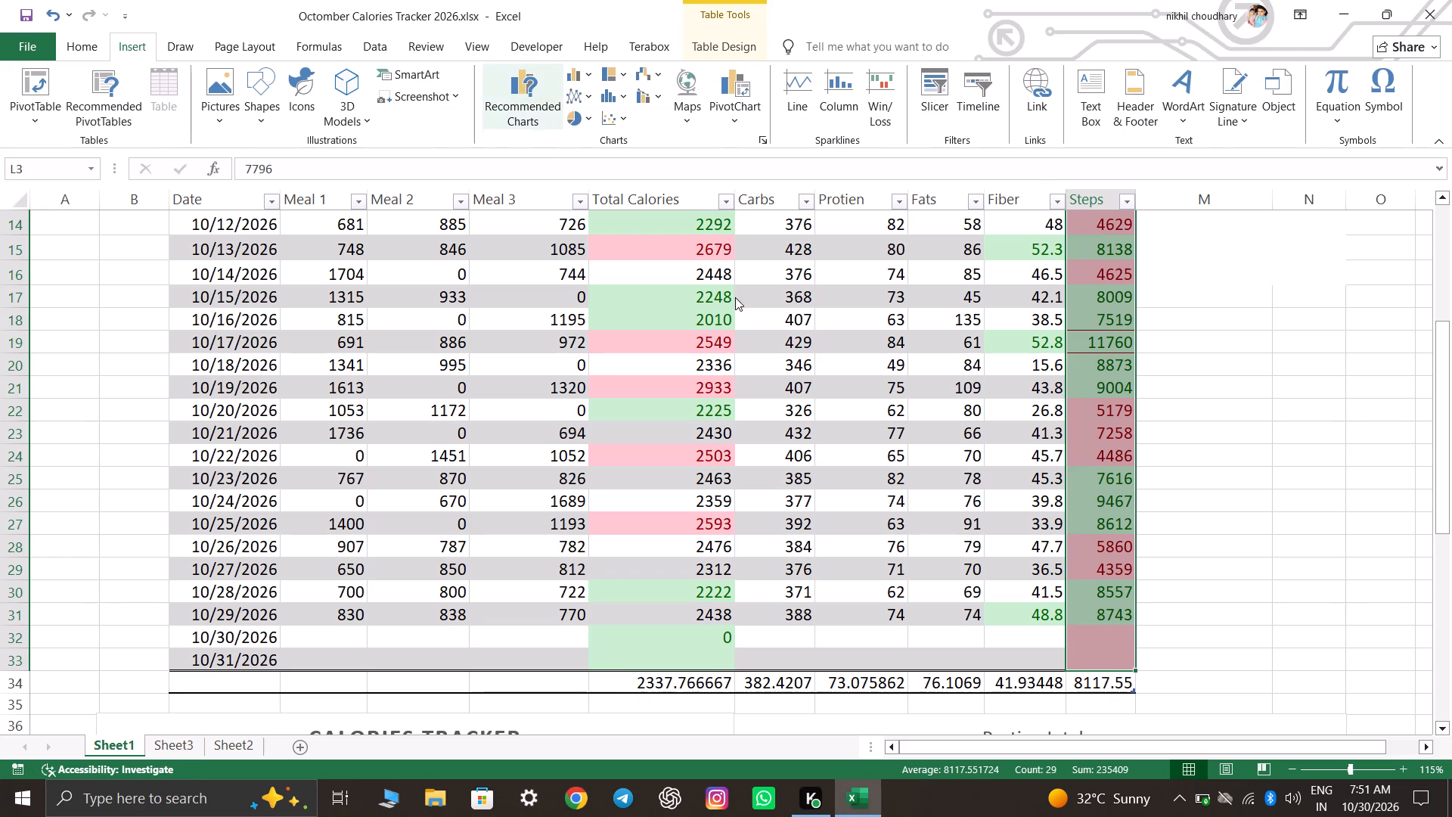
pyautogui.click(917, 658)
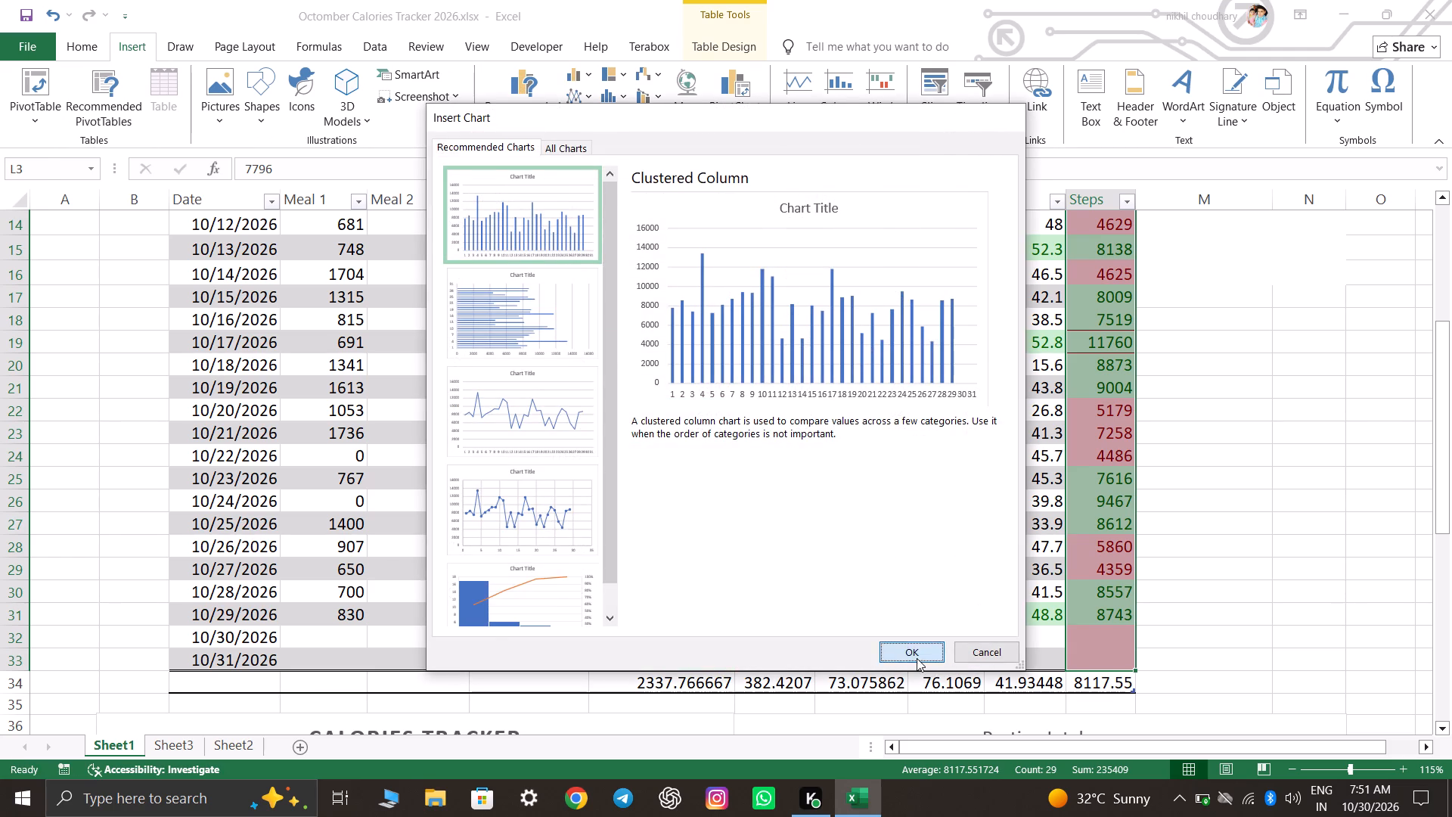
# Move the new Steps chart below the Calories Tracker chart, with its upper corner at column B, row 57.
pyautogui.moveTo(880, 336); pyautogui.dragTo(1412, 433)
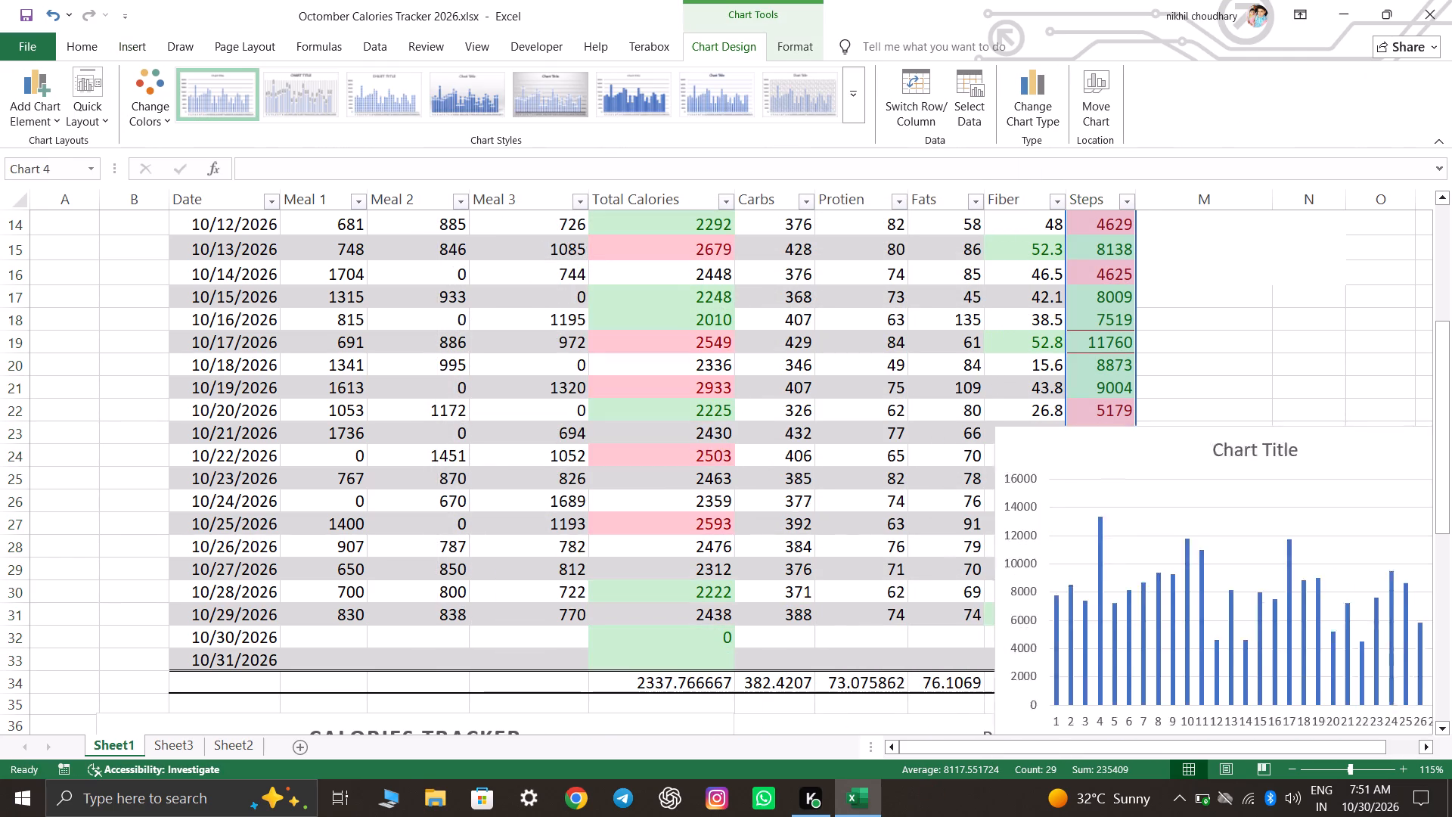
pyautogui.moveTo(1412, 433); pyautogui.dragTo(964, 570)
pyautogui.scroll(-4, 1168, 466)
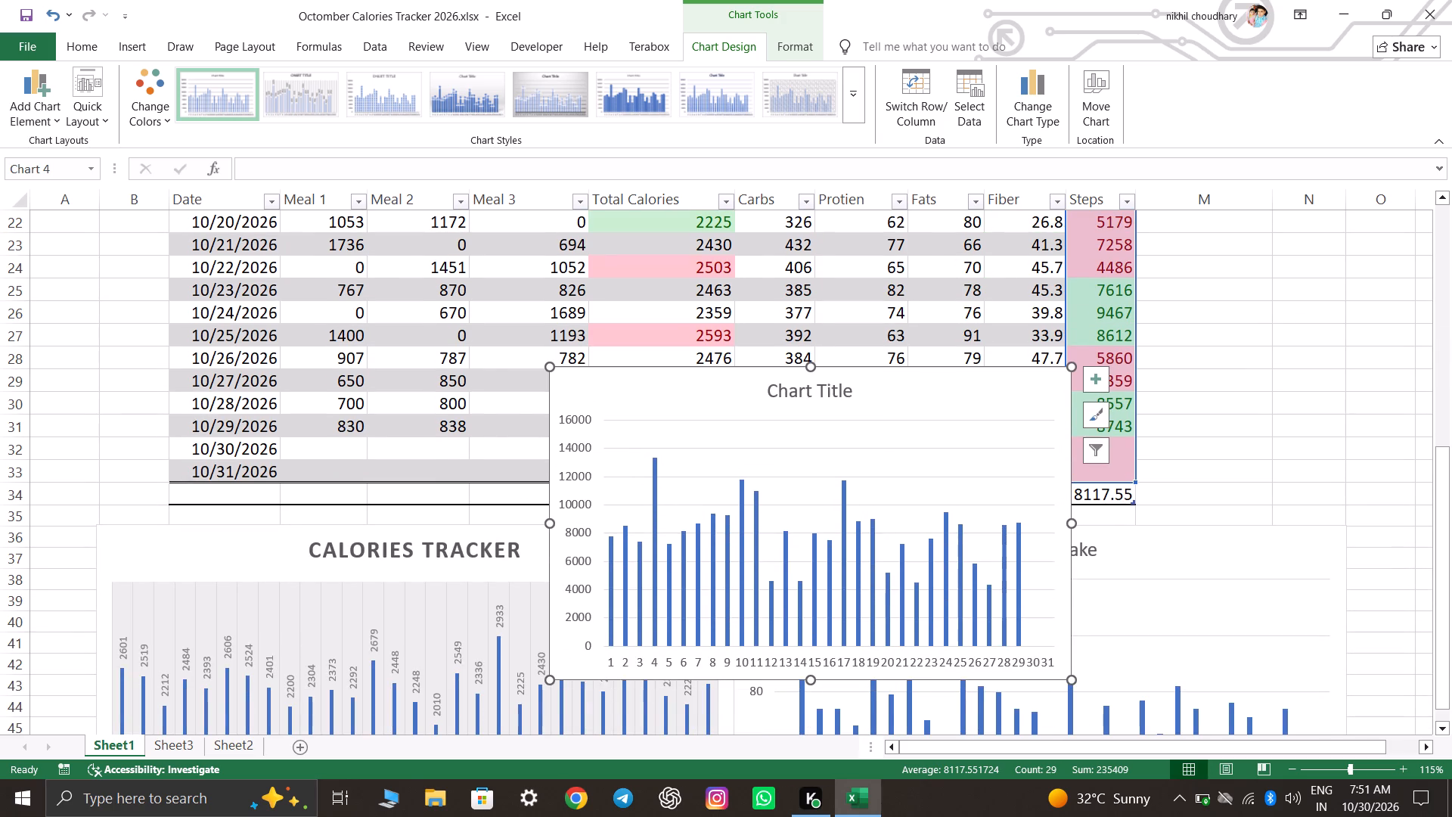
pyautogui.moveTo(955, 380); pyautogui.dragTo(865, 633)
pyautogui.scroll(-6, 1154, 390)
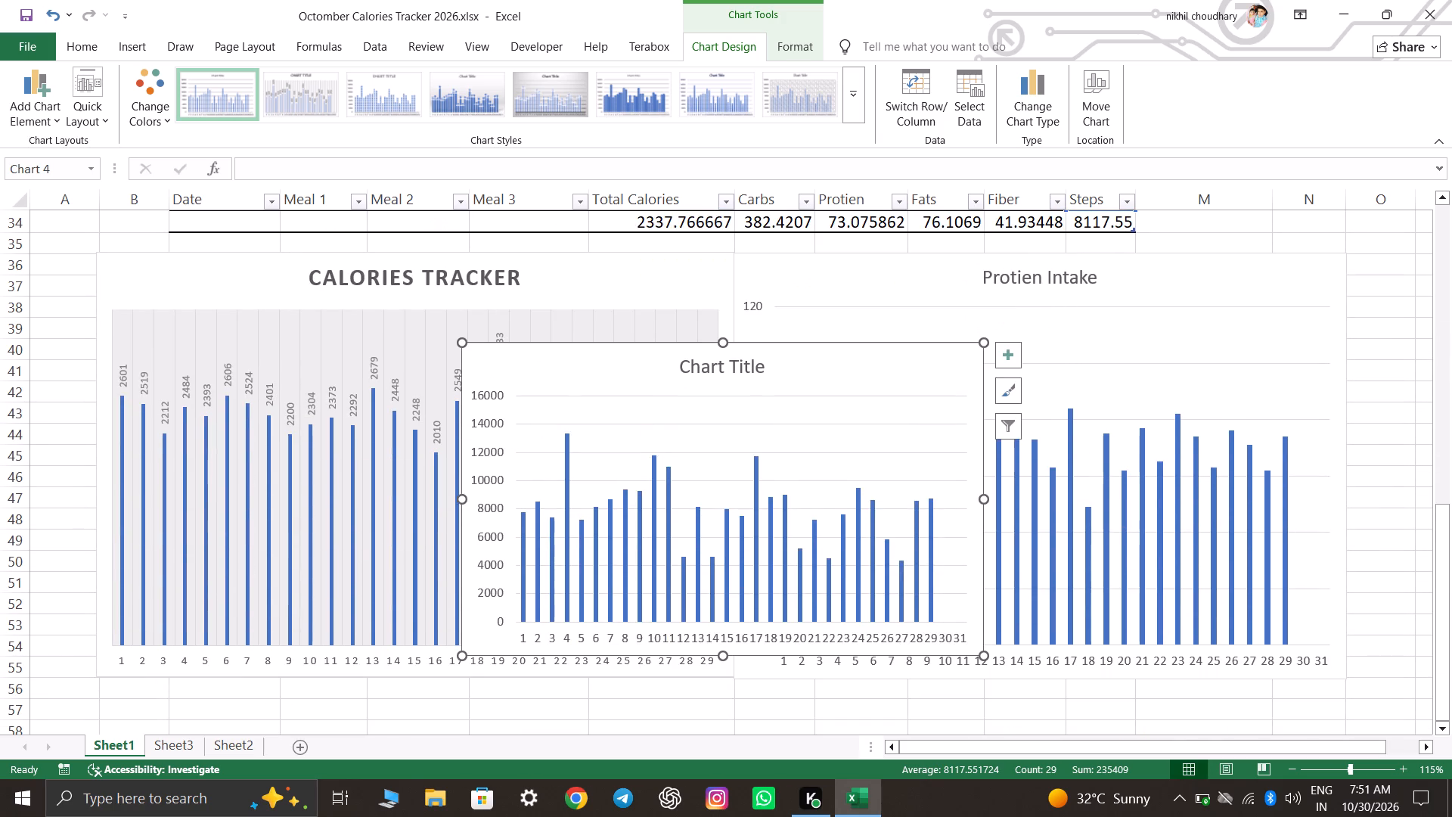
pyautogui.moveTo(889, 367); pyautogui.dragTo(655, 635)
pyautogui.scroll(-5, 1030, 345)
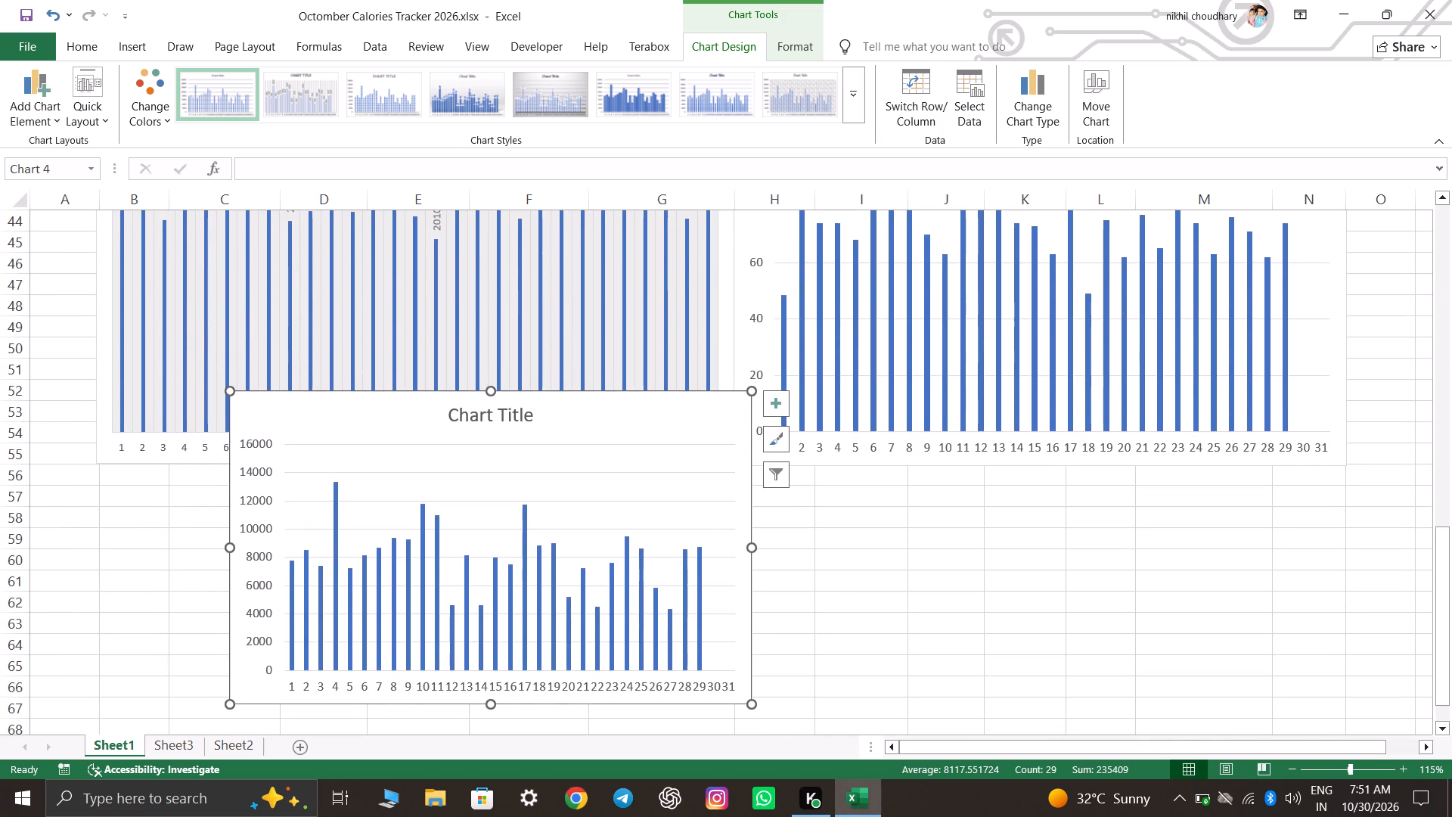
pyautogui.moveTo(676, 424); pyautogui.dragTo(570, 545)
pyautogui.scroll(-4, 816, 356)
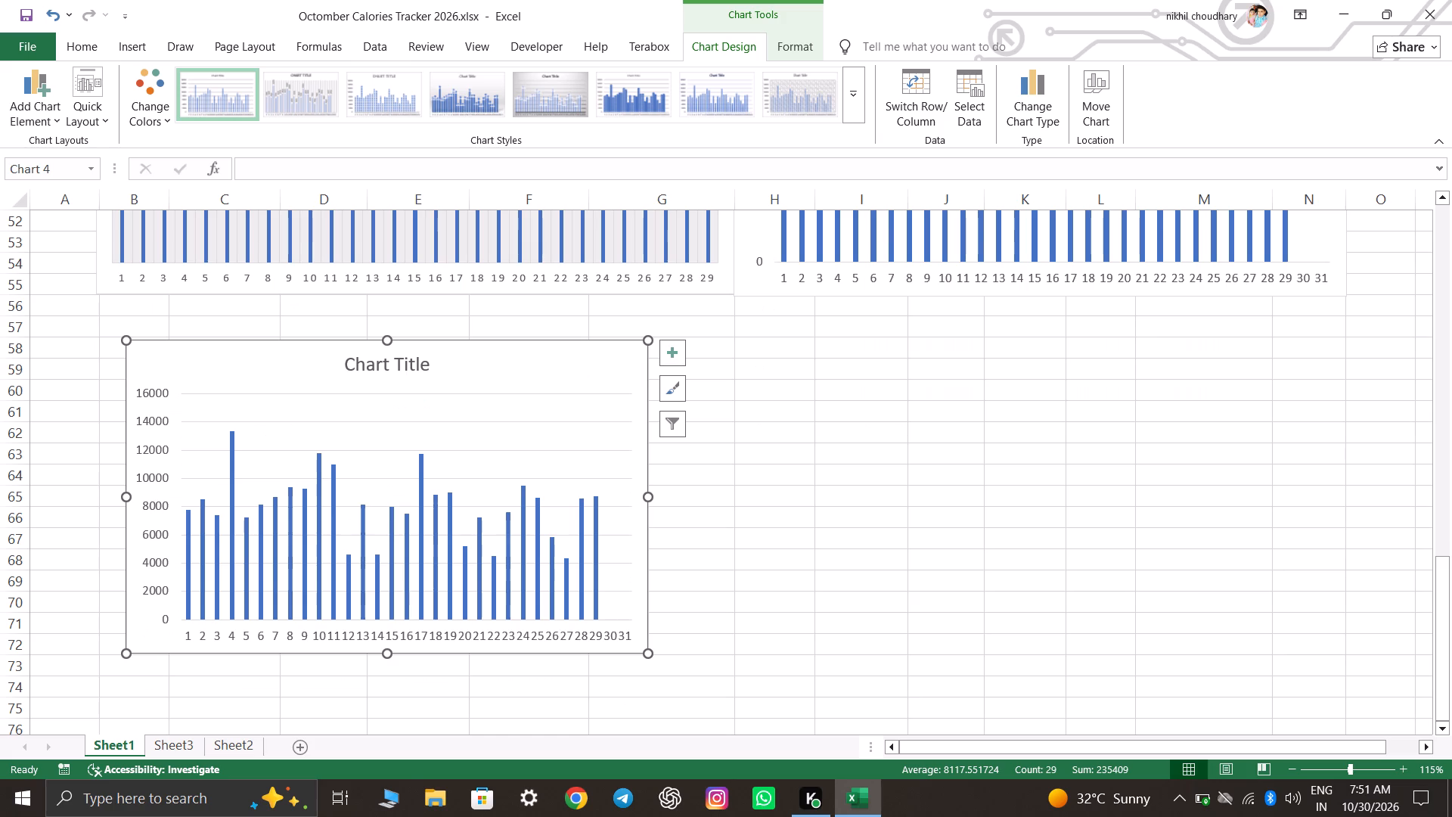
pyautogui.moveTo(574, 362); pyautogui.dragTo(534, 325)
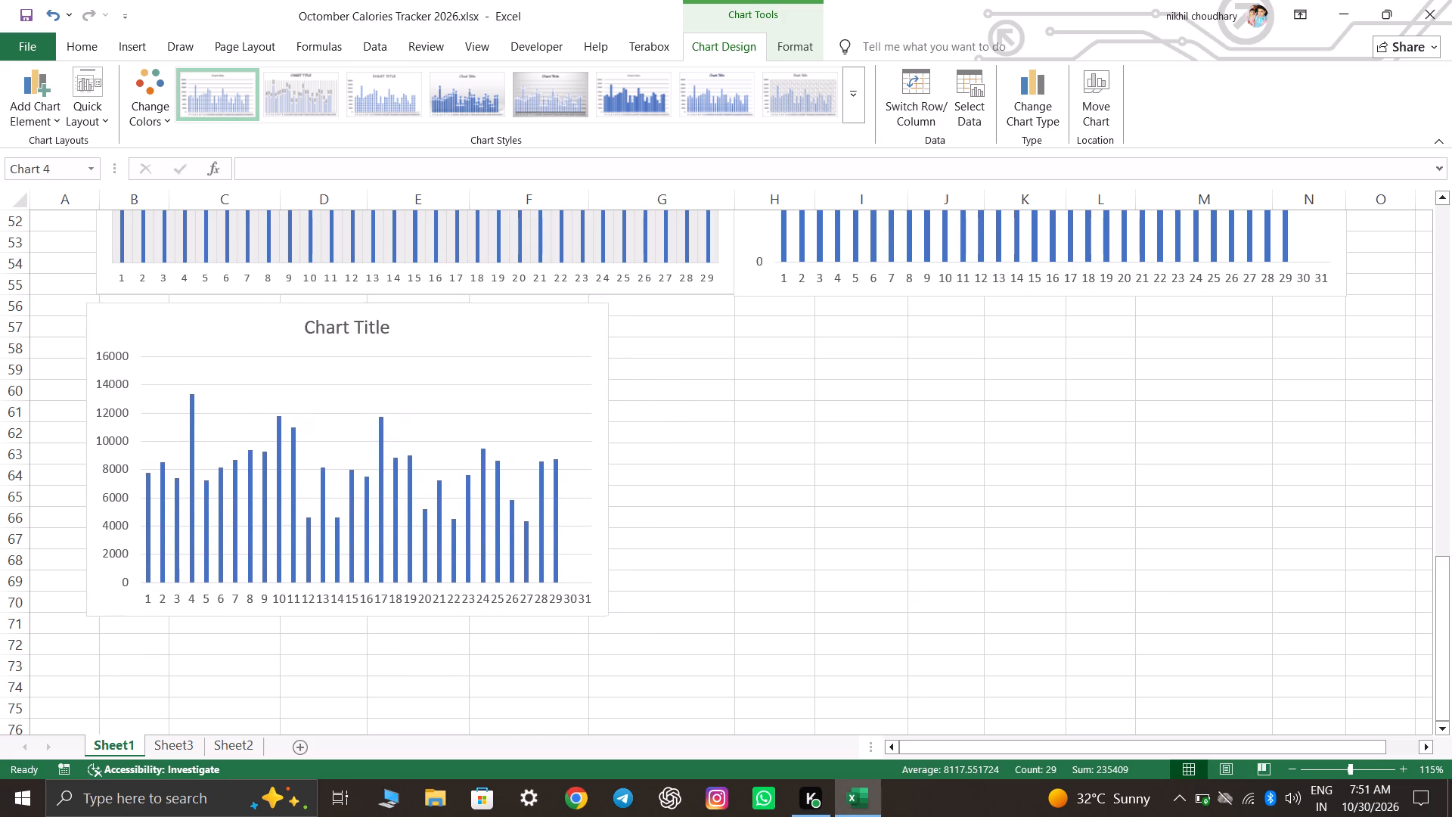
pyautogui.moveTo(534, 325); pyautogui.dragTo(548, 338)
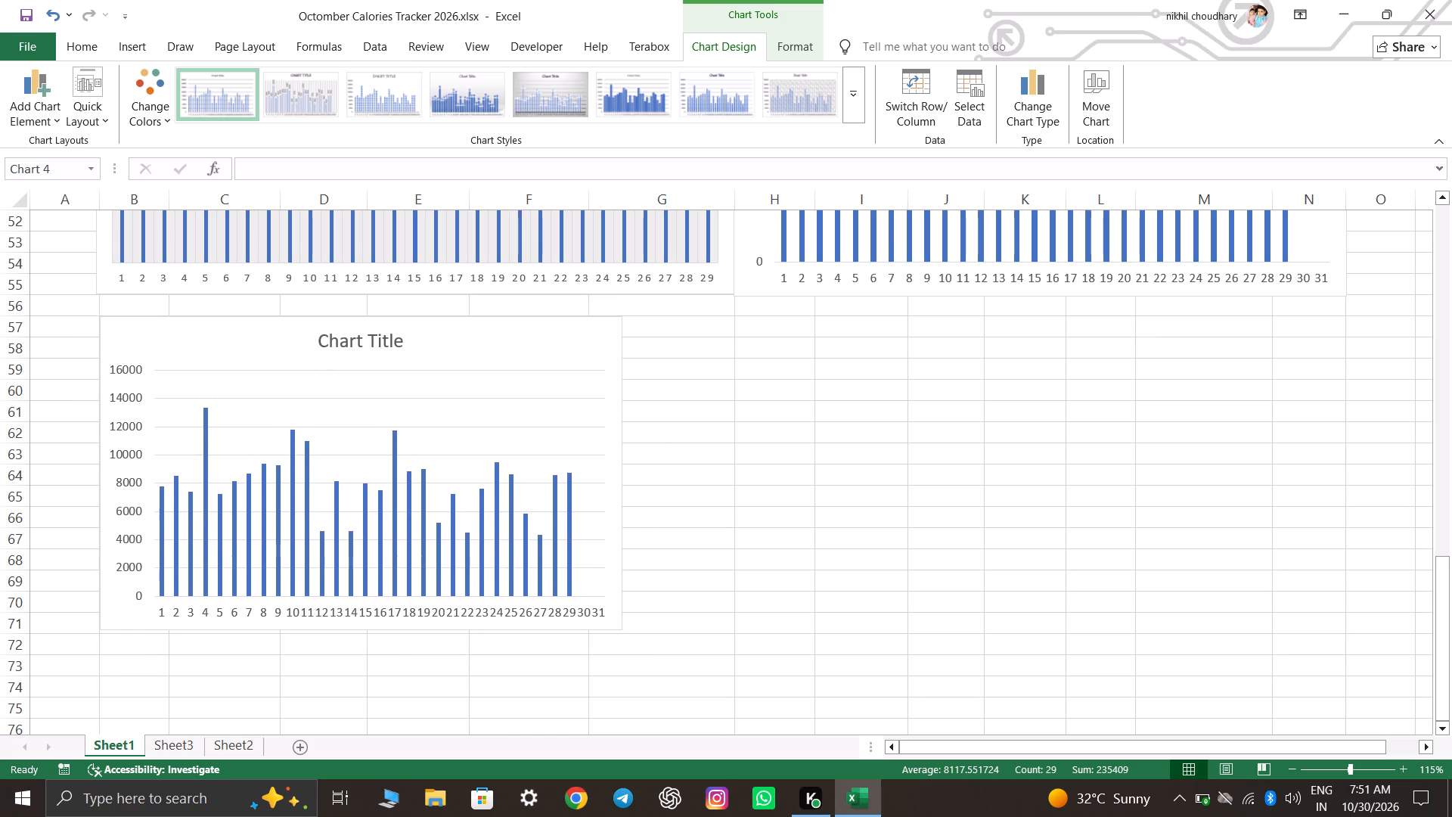
# Enlarge the Steps chart to span columns B through G and reach down to row 77.
pyautogui.moveTo(620, 626); pyautogui.dragTo(706, 726)
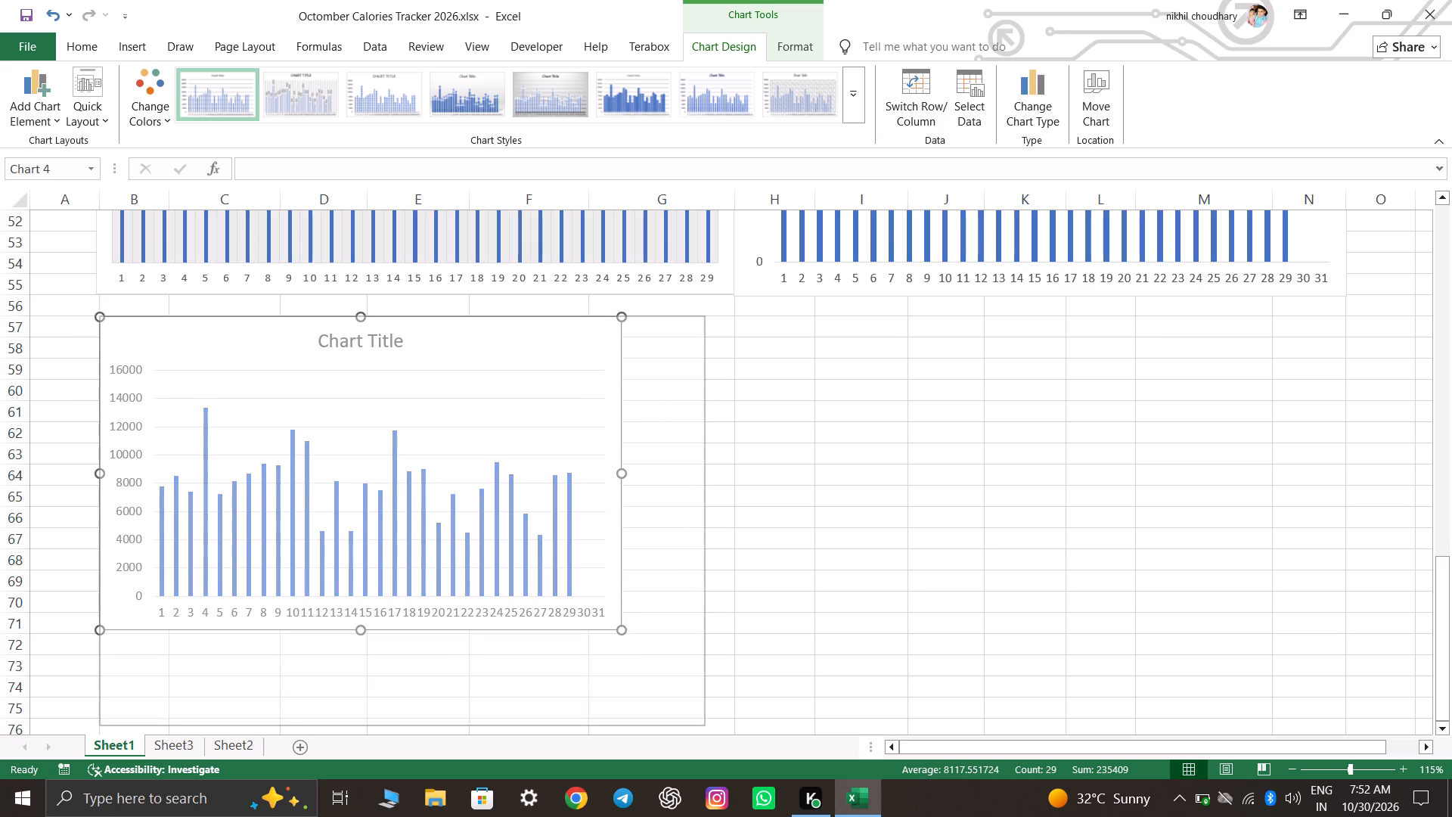
pyautogui.moveTo(706, 726); pyautogui.dragTo(739, 746)
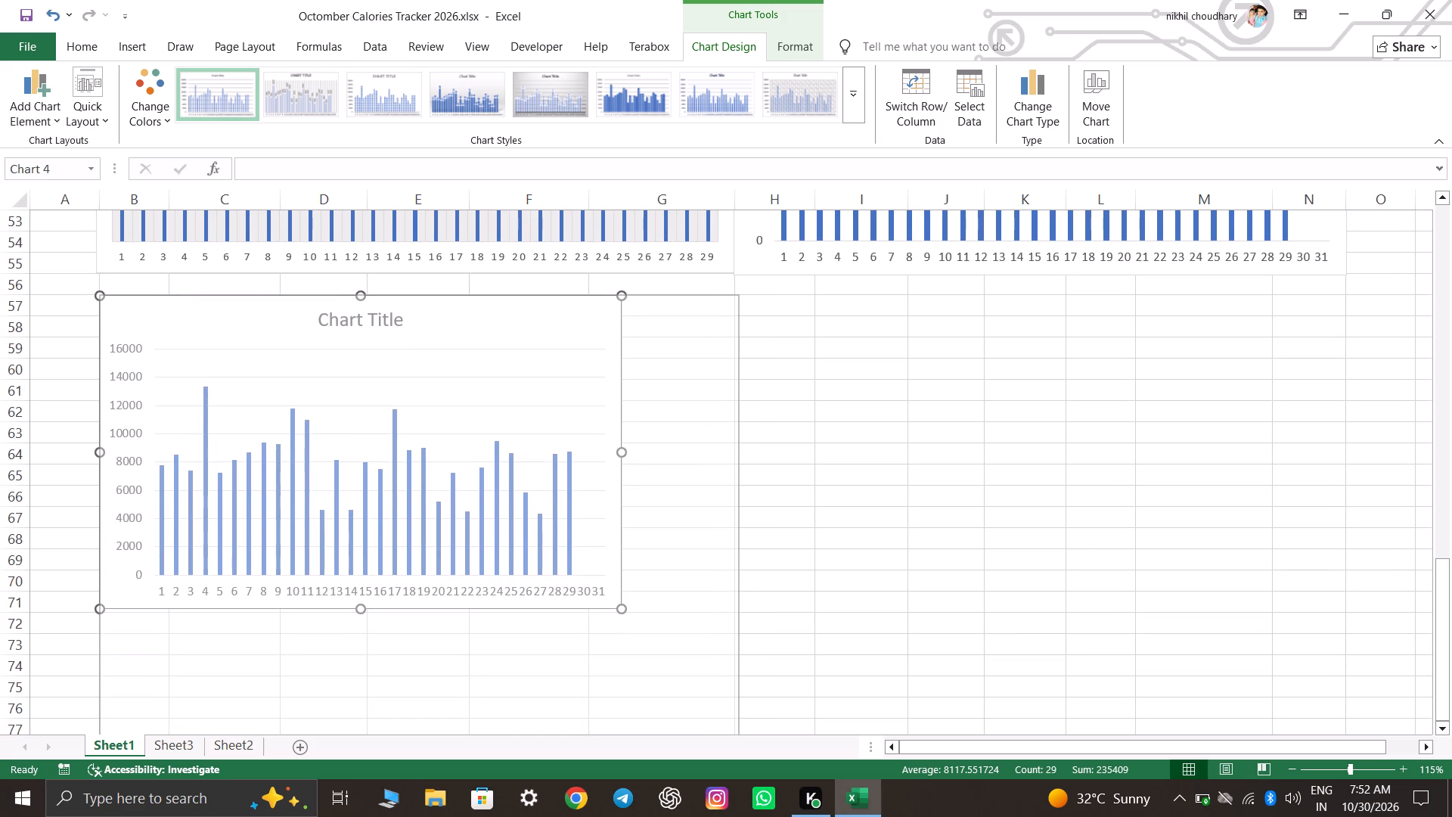
pyautogui.moveTo(739, 746); pyautogui.dragTo(734, 732)
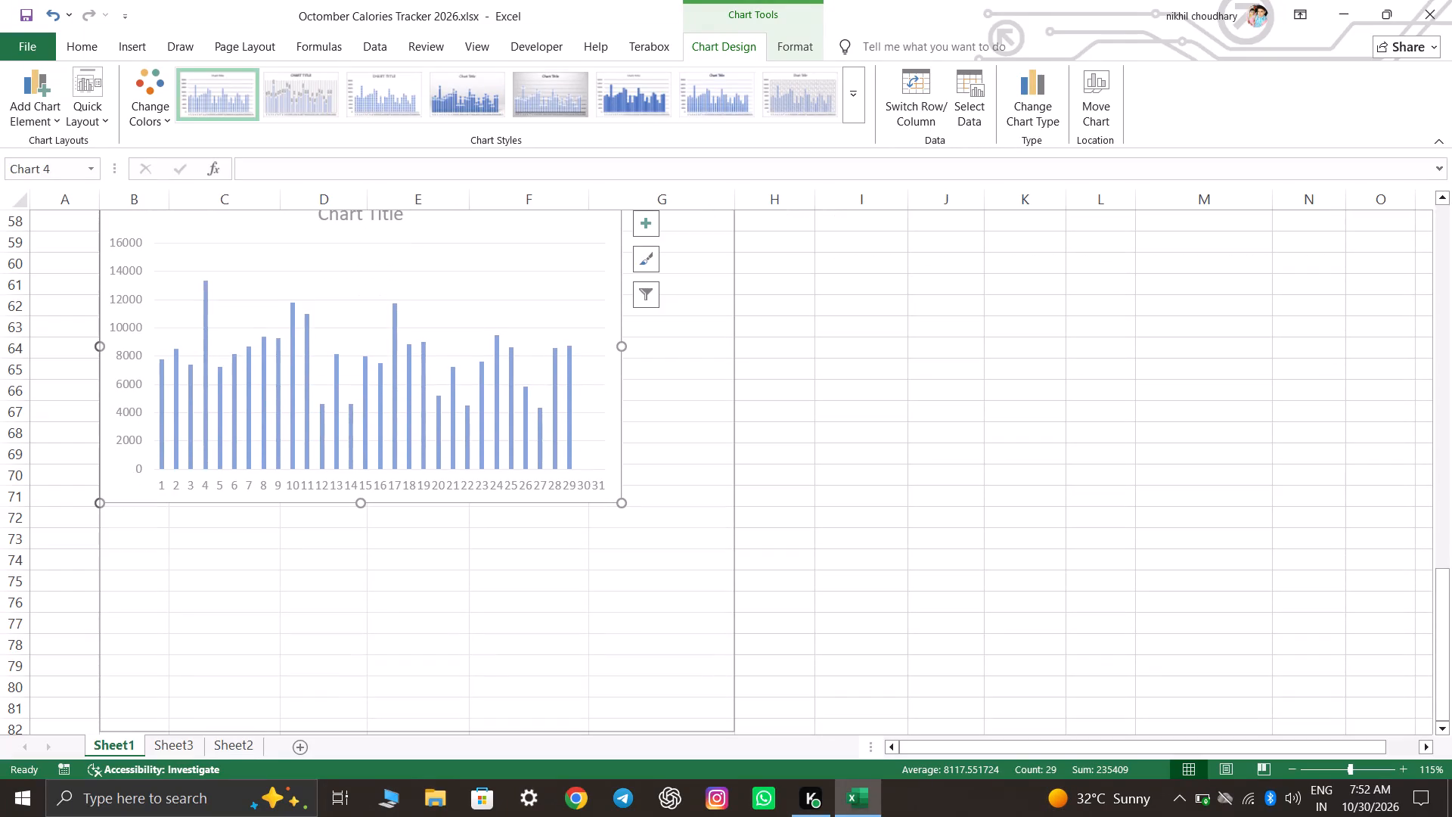
pyautogui.moveTo(734, 732); pyautogui.dragTo(736, 626)
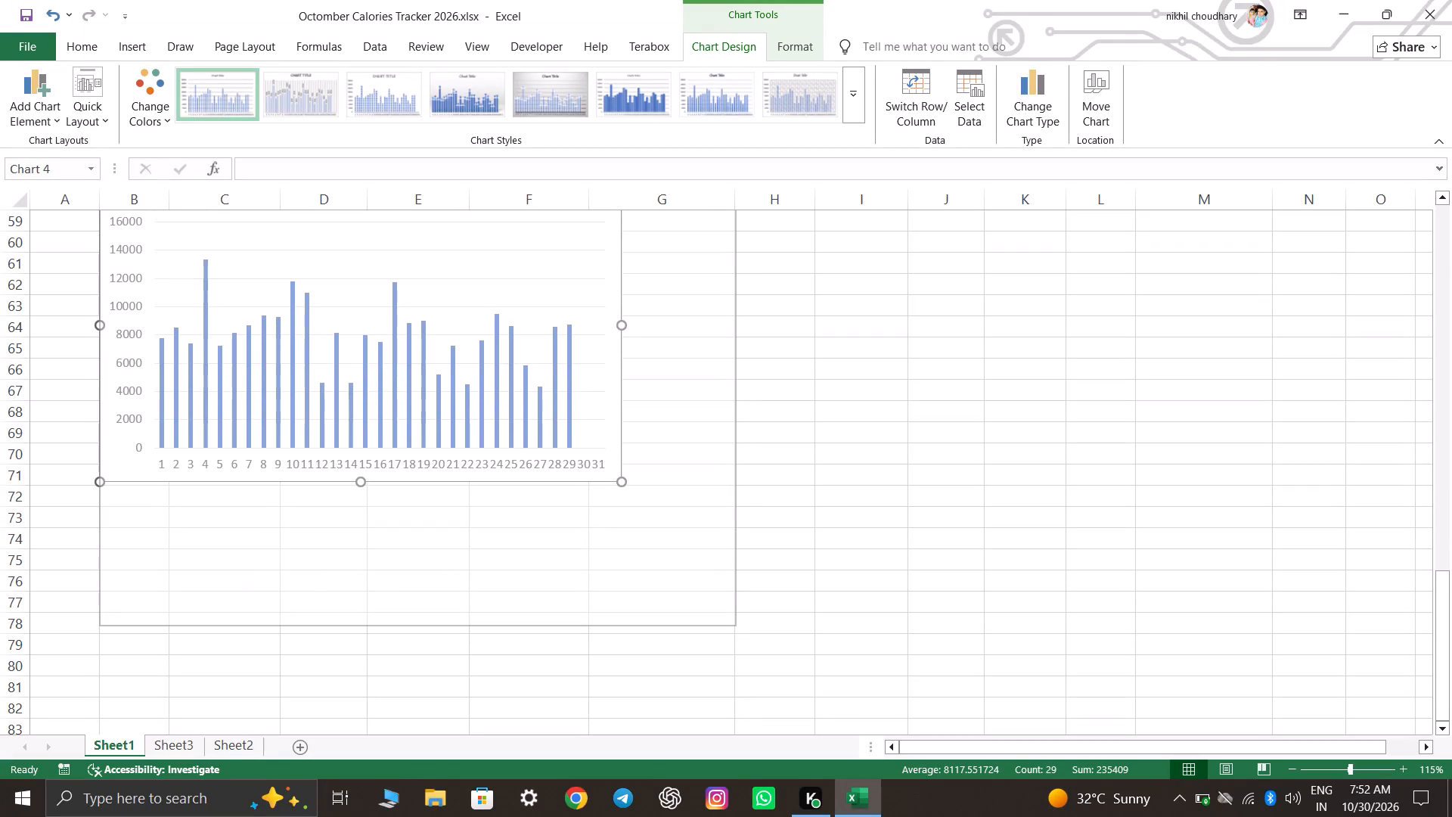
pyautogui.moveTo(736, 626); pyautogui.dragTo(737, 609)
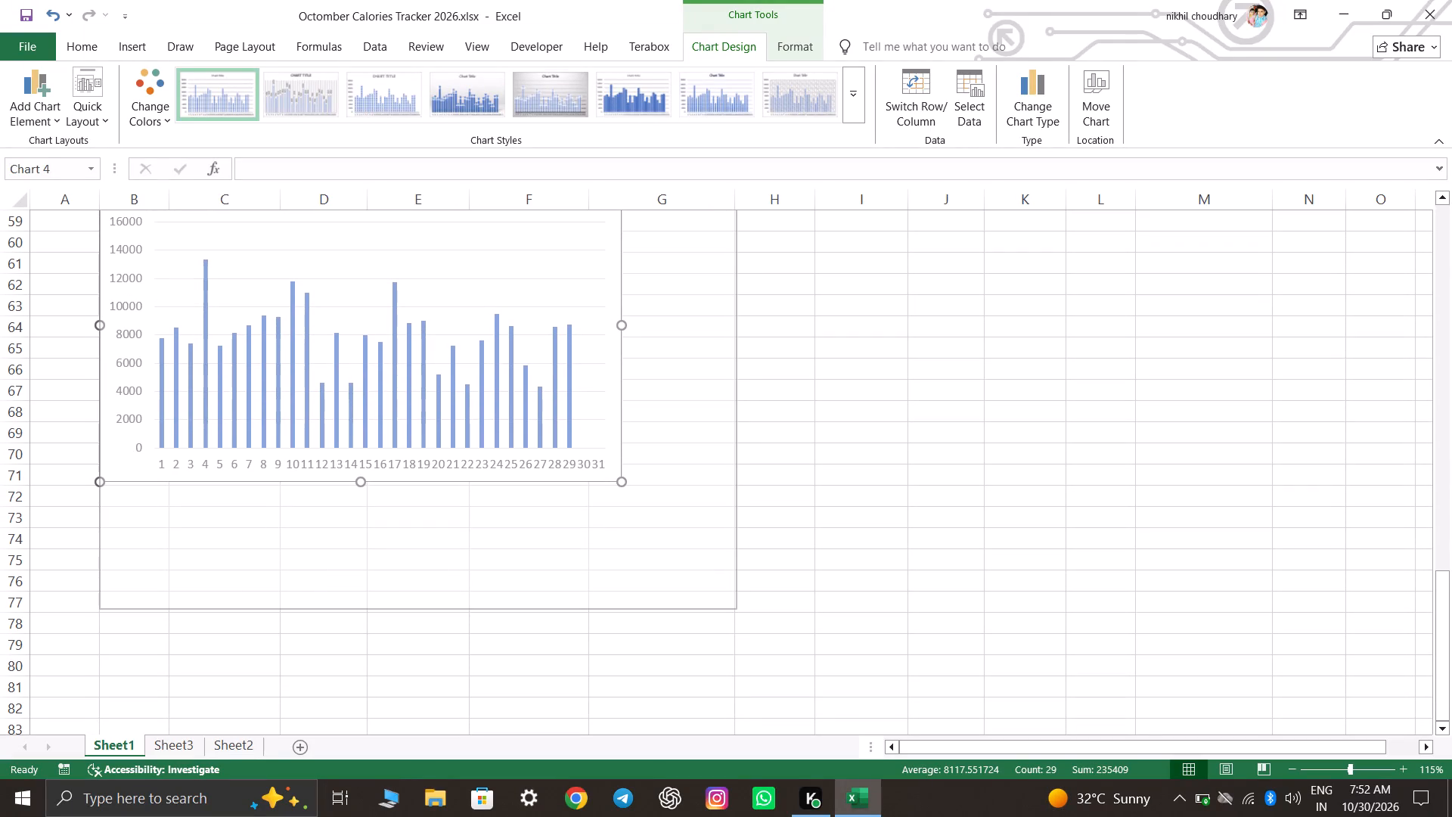
pyautogui.moveTo(737, 609); pyautogui.dragTo(735, 609)
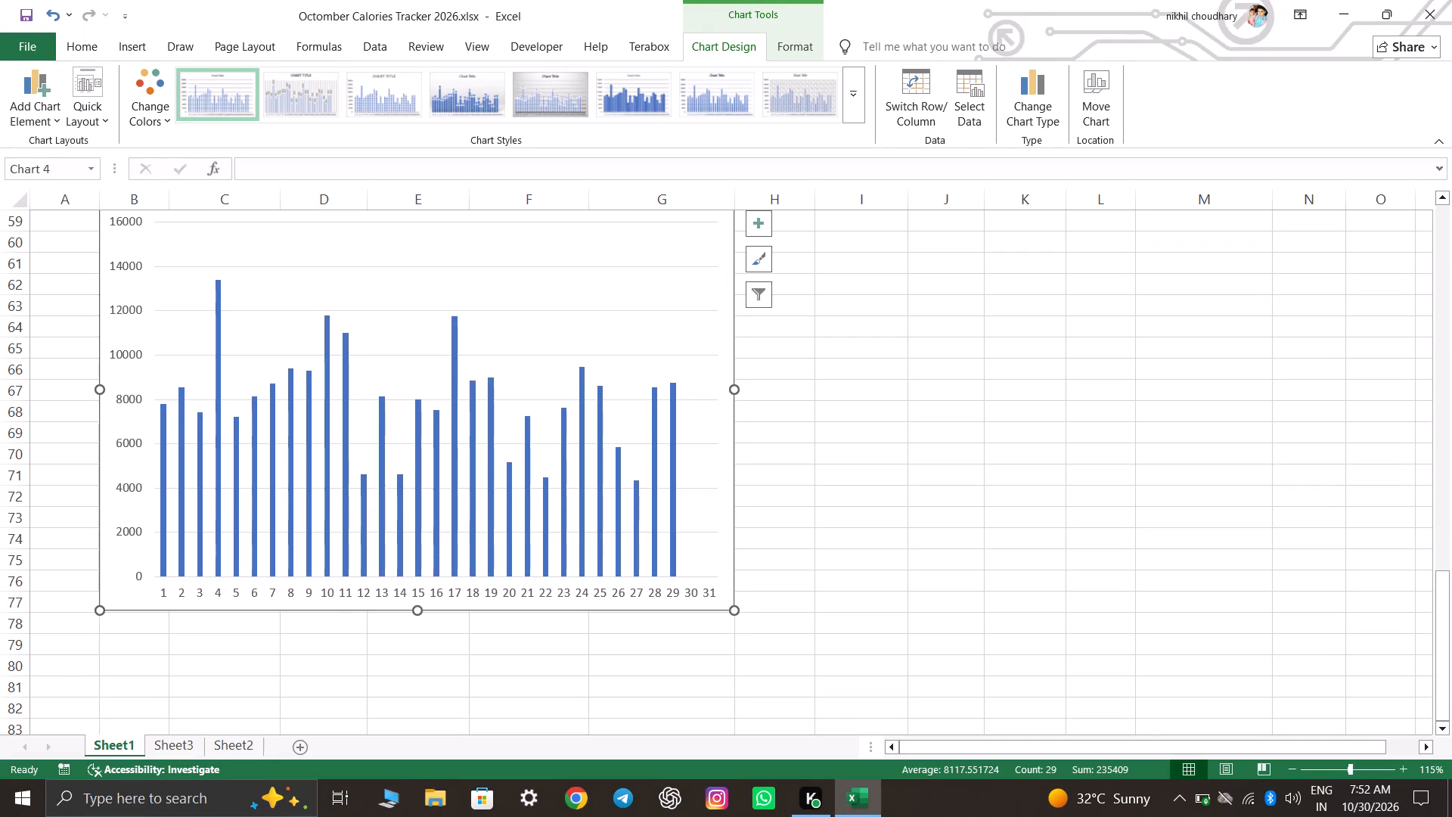
# Replace the placeholder title of the Steps chart with "Daily Steps".
pyautogui.scroll(2, 933, 546)
pyautogui.click(956, 490)
pyautogui.click(421, 271)
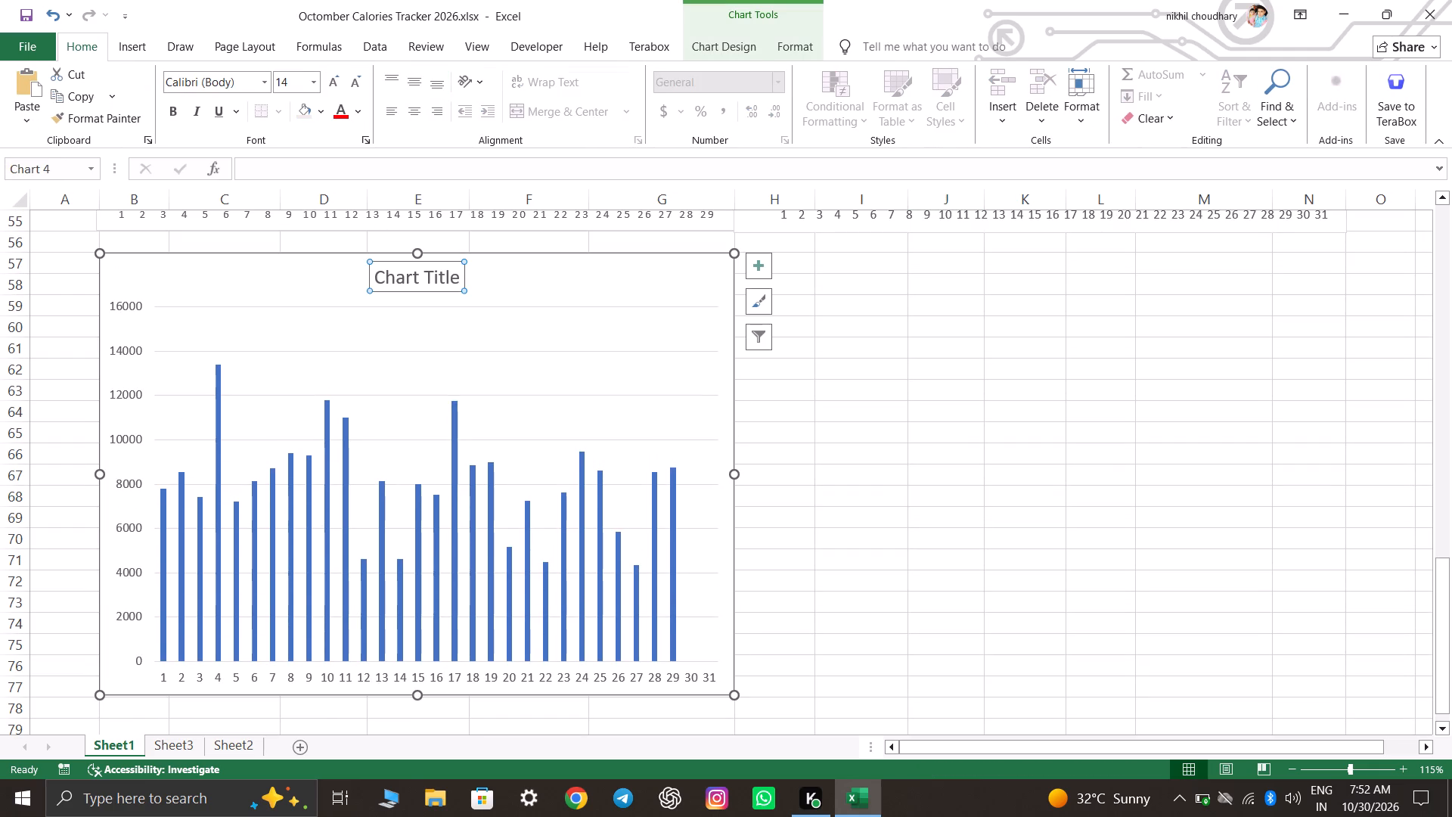
pyautogui.hotkey('ctrl', 'a')
pyautogui.click(433, 284)
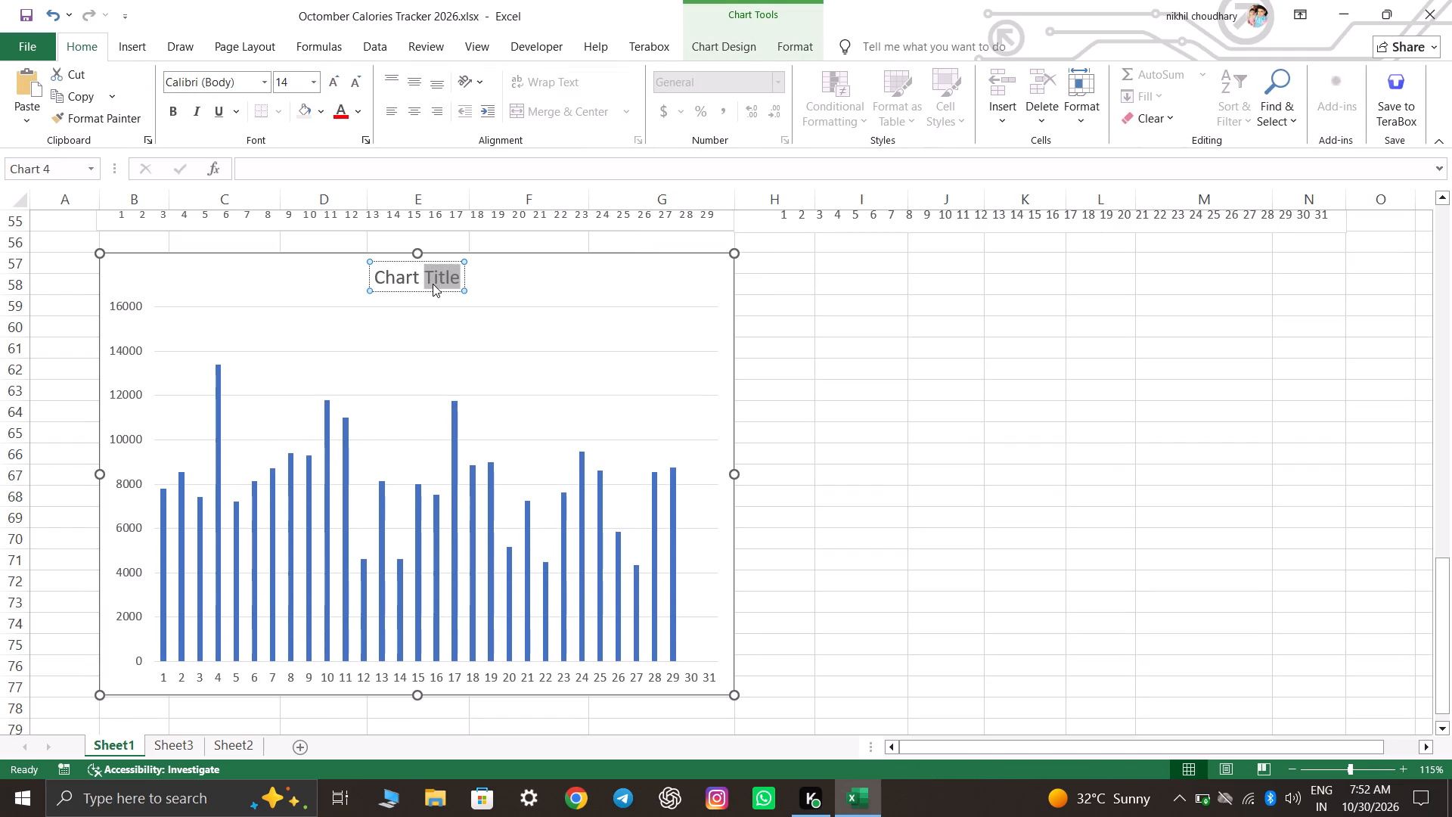
pyautogui.hotkey('ctrl', 'a')
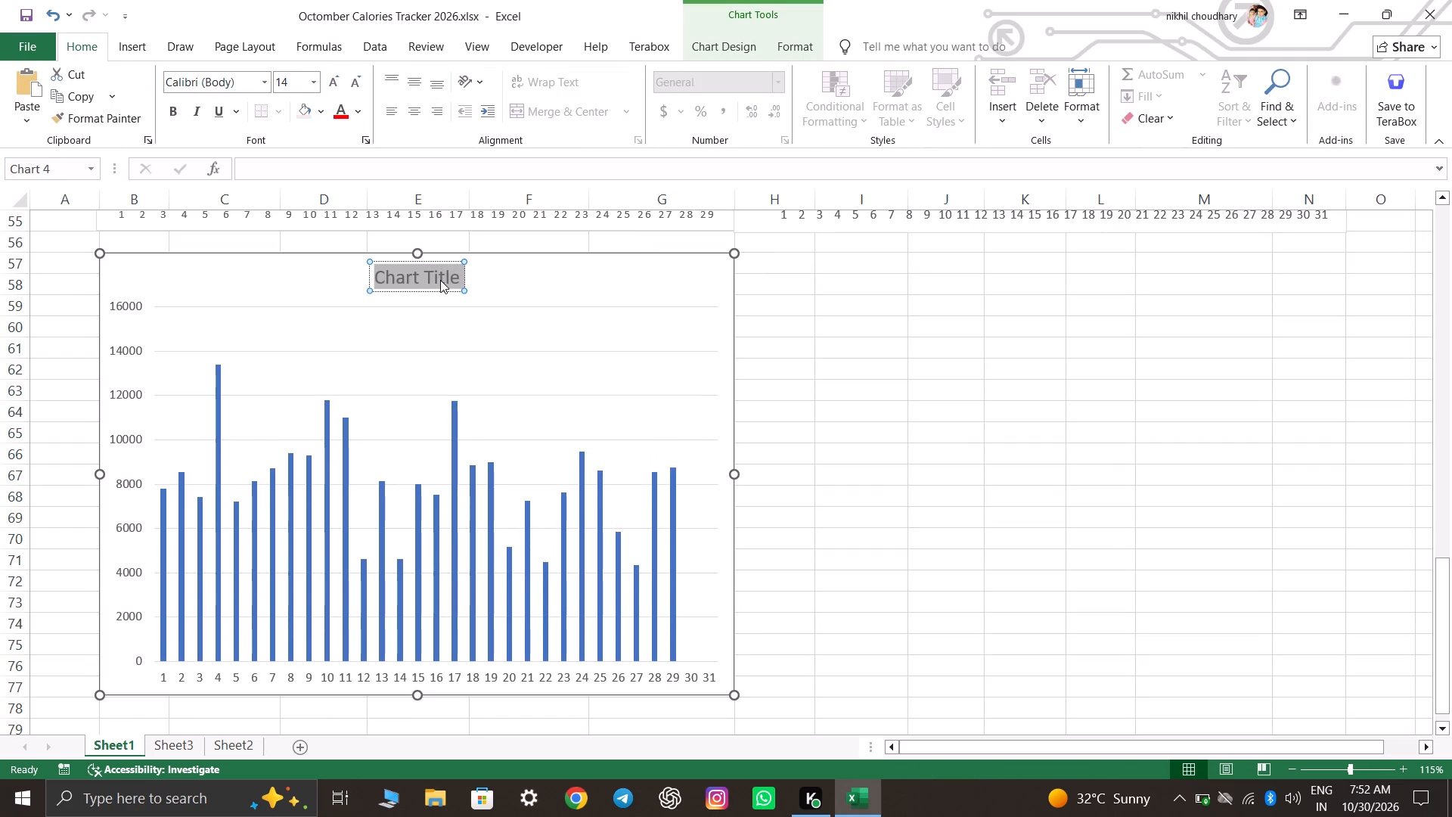
pyautogui.write('Ste')
pyautogui.press('p')
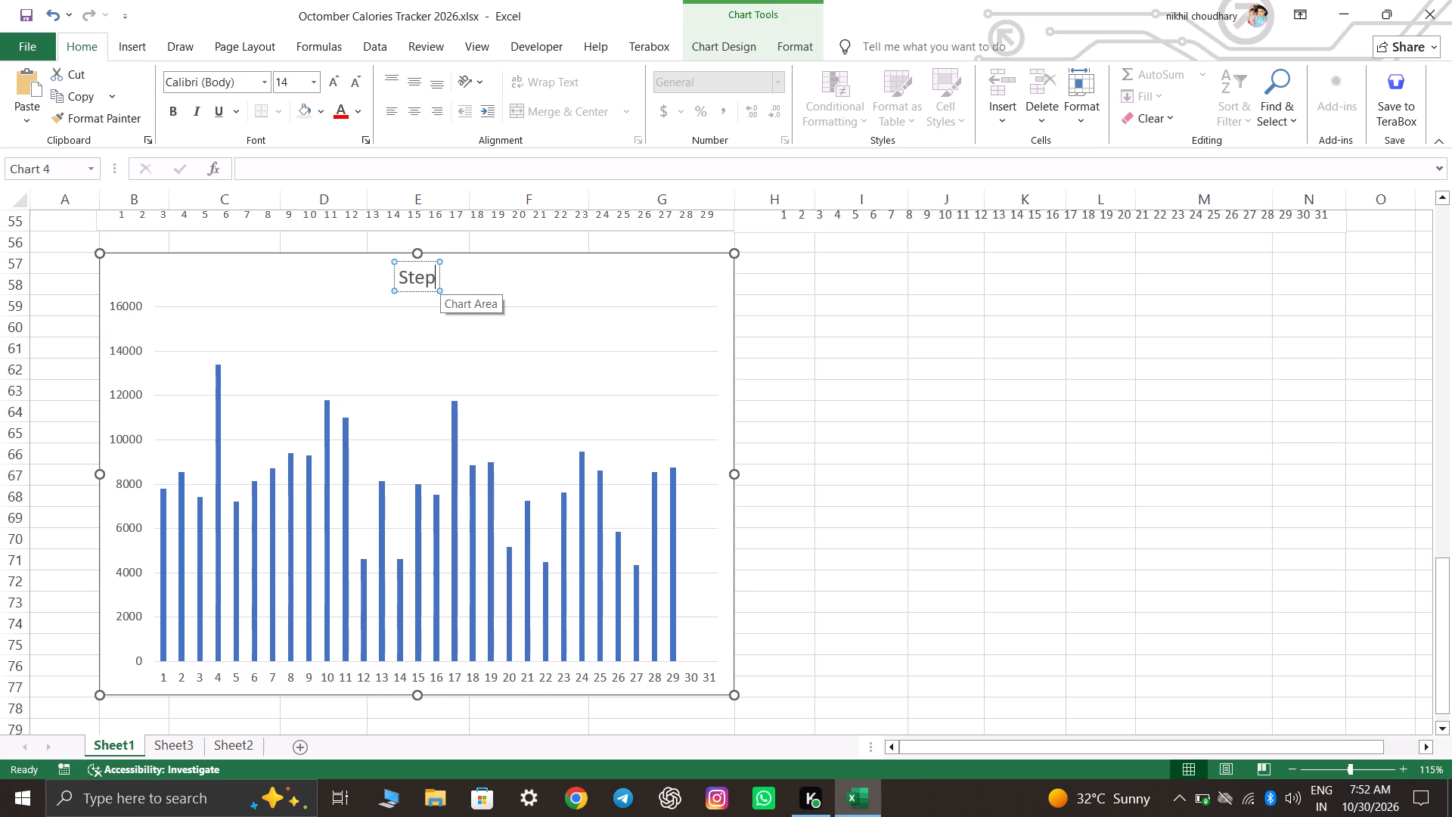
pyautogui.press('Home')
pyautogui.press('BackSpace')
pyautogui.press('BackSpace')
pyautogui.press('BackSpace')
pyautogui.press('BackSpace')
pyautogui.press('Right')
pyautogui.press('Right')
pyautogui.press('Right')
pyautogui.press('Right')
pyautogui.press('Right')
pyautogui.press('Right')
pyautogui.press('Right')
pyautogui.press('BackSpace')
pyautogui.press('BackSpace')
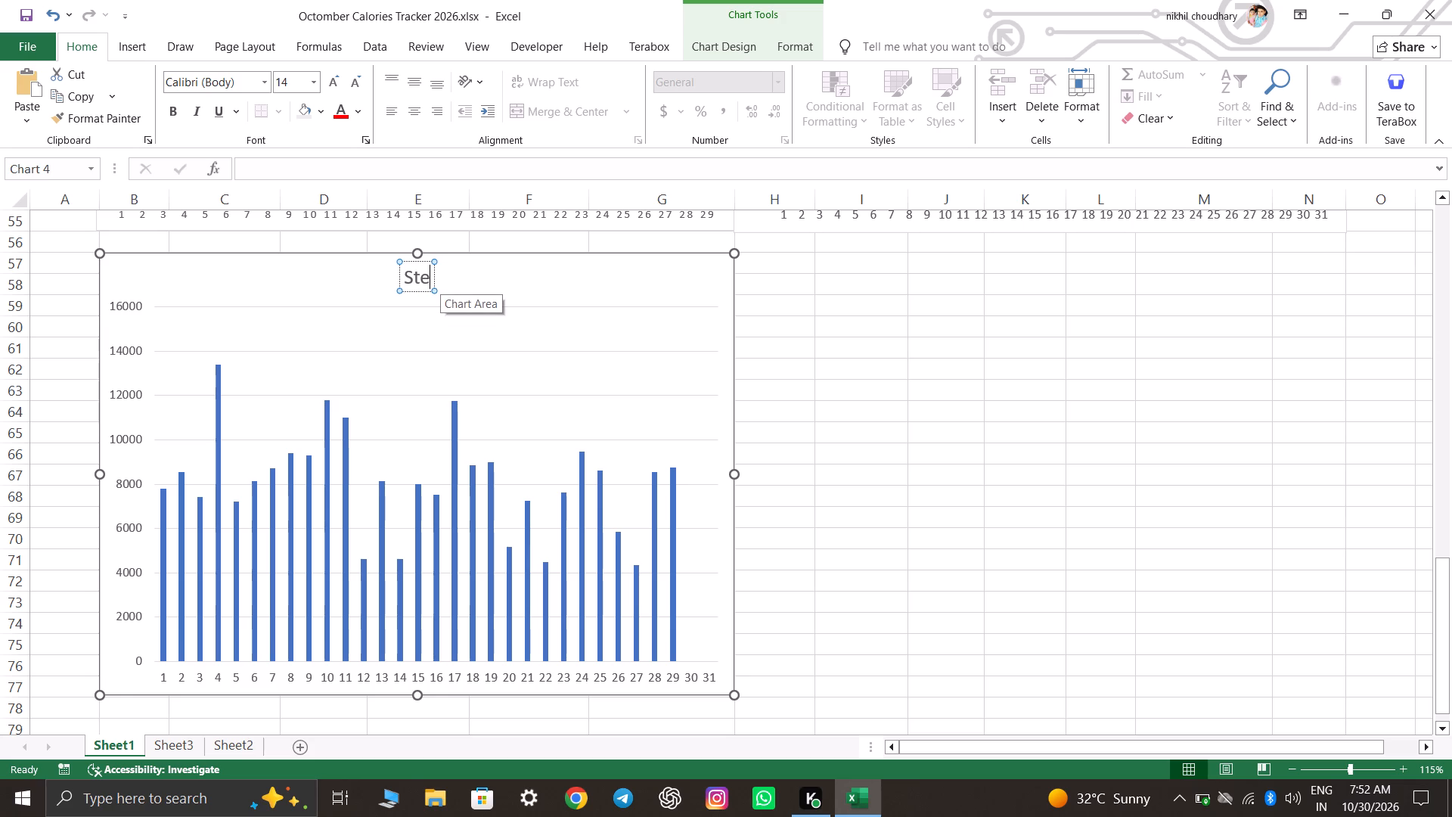
pyautogui.press('BackSpace')
pyautogui.press('BackSpace')
pyautogui.press('BackSpace')
pyautogui.write('Daily')
pyautogui.press('space')
pyautogui.write('Steps')
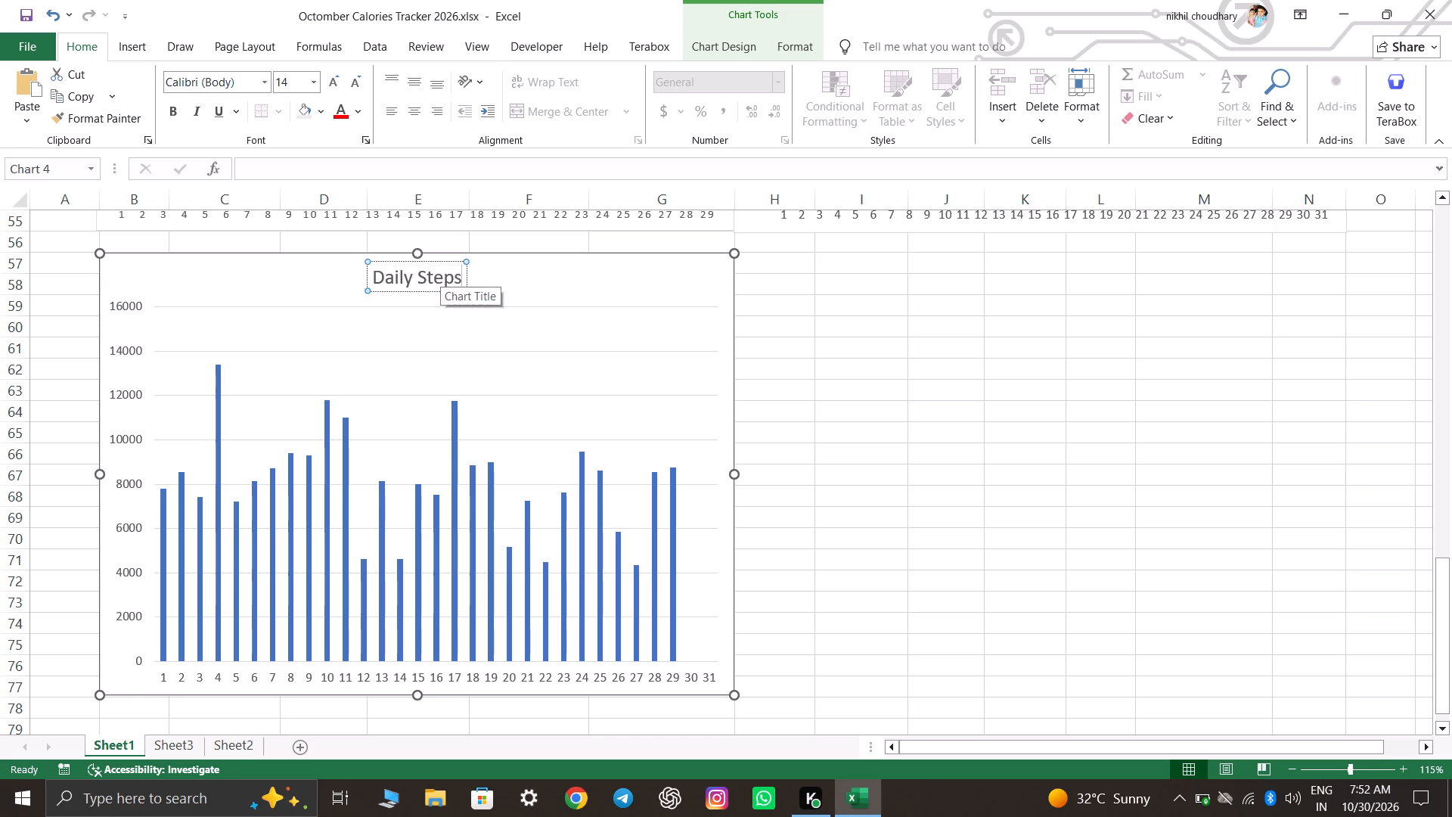
pyautogui.press('Return')
pyautogui.click(808, 407)
# Compare the stacked, 100% stacked and 3-D column types for the Protien Intake chart, keeping Clustered Column.
pyautogui.scroll(2, 822, 419)
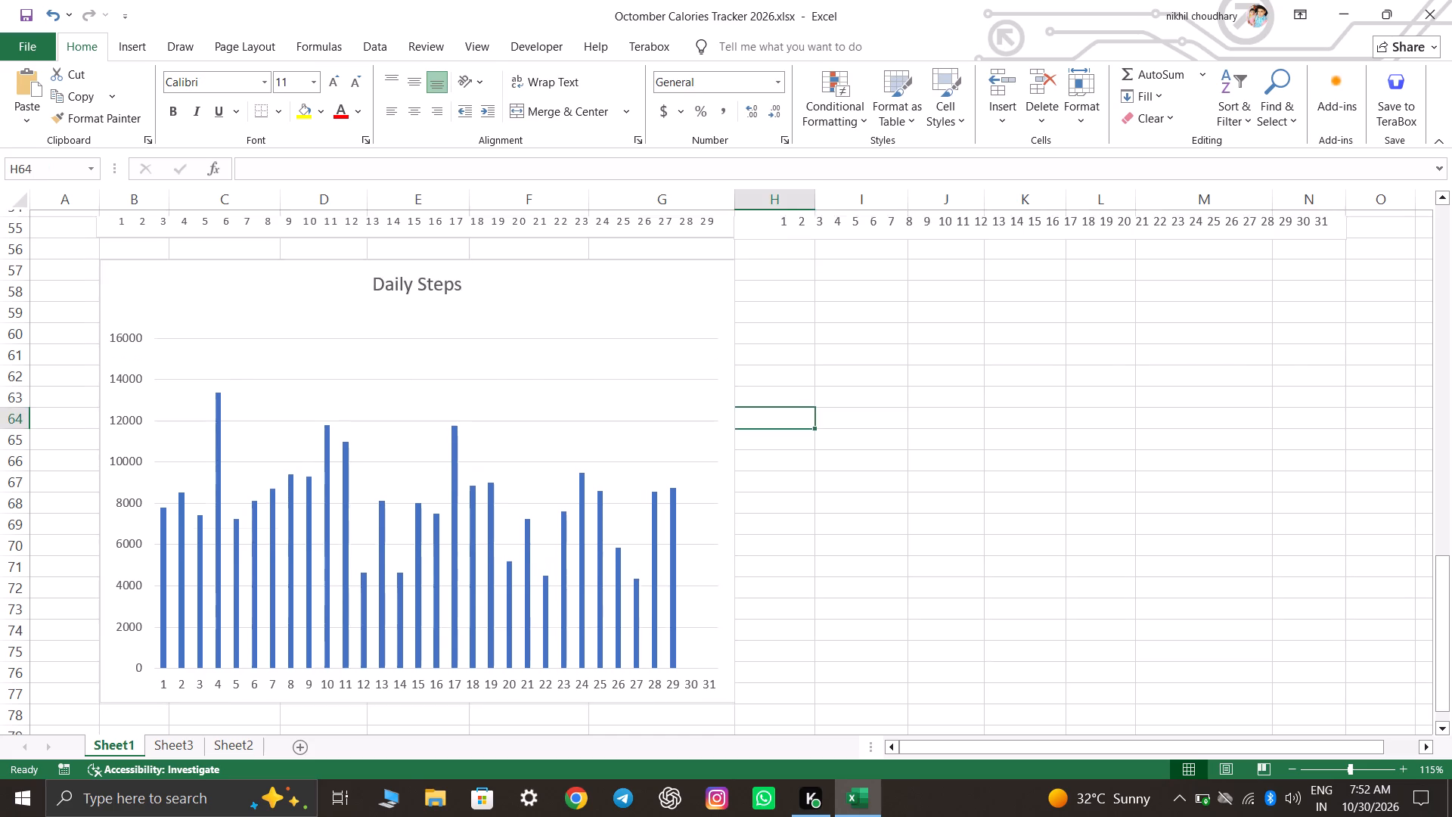
pyautogui.scroll(7, 822, 419)
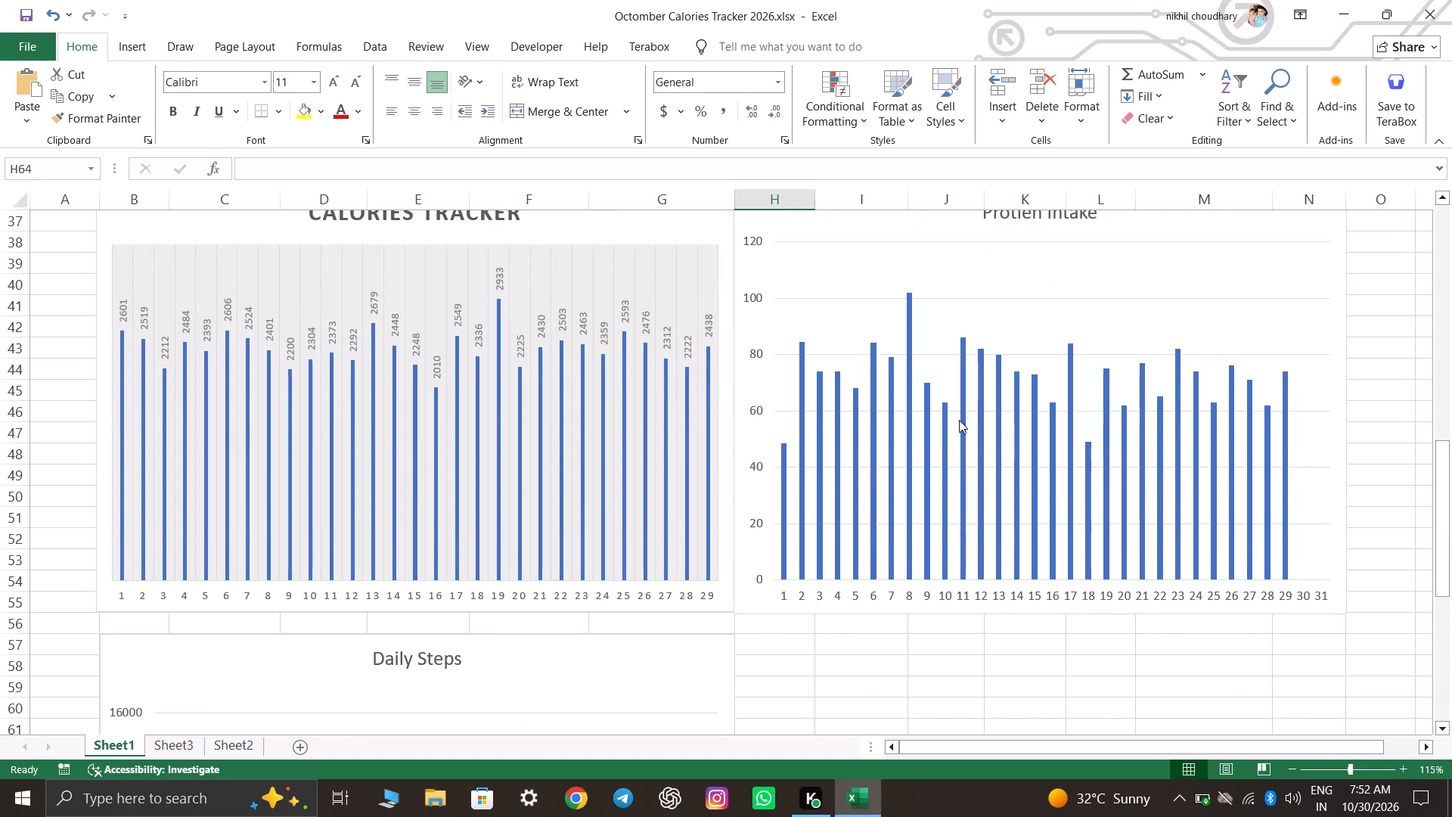
pyautogui.scroll(-1, 973, 423)
pyautogui.scroll(3, 976, 427)
pyautogui.rightClick(985, 426)
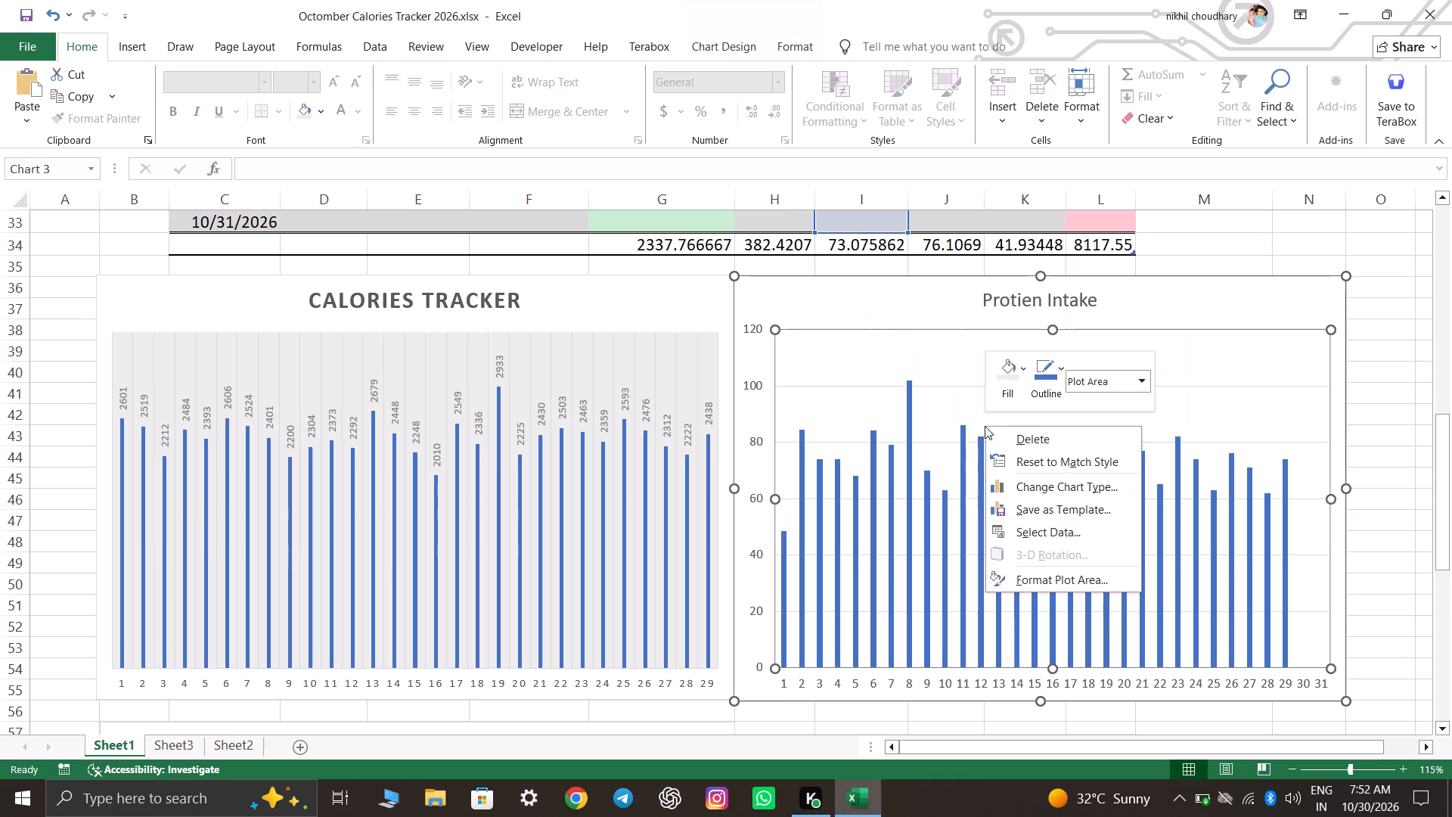
pyautogui.click(1081, 493)
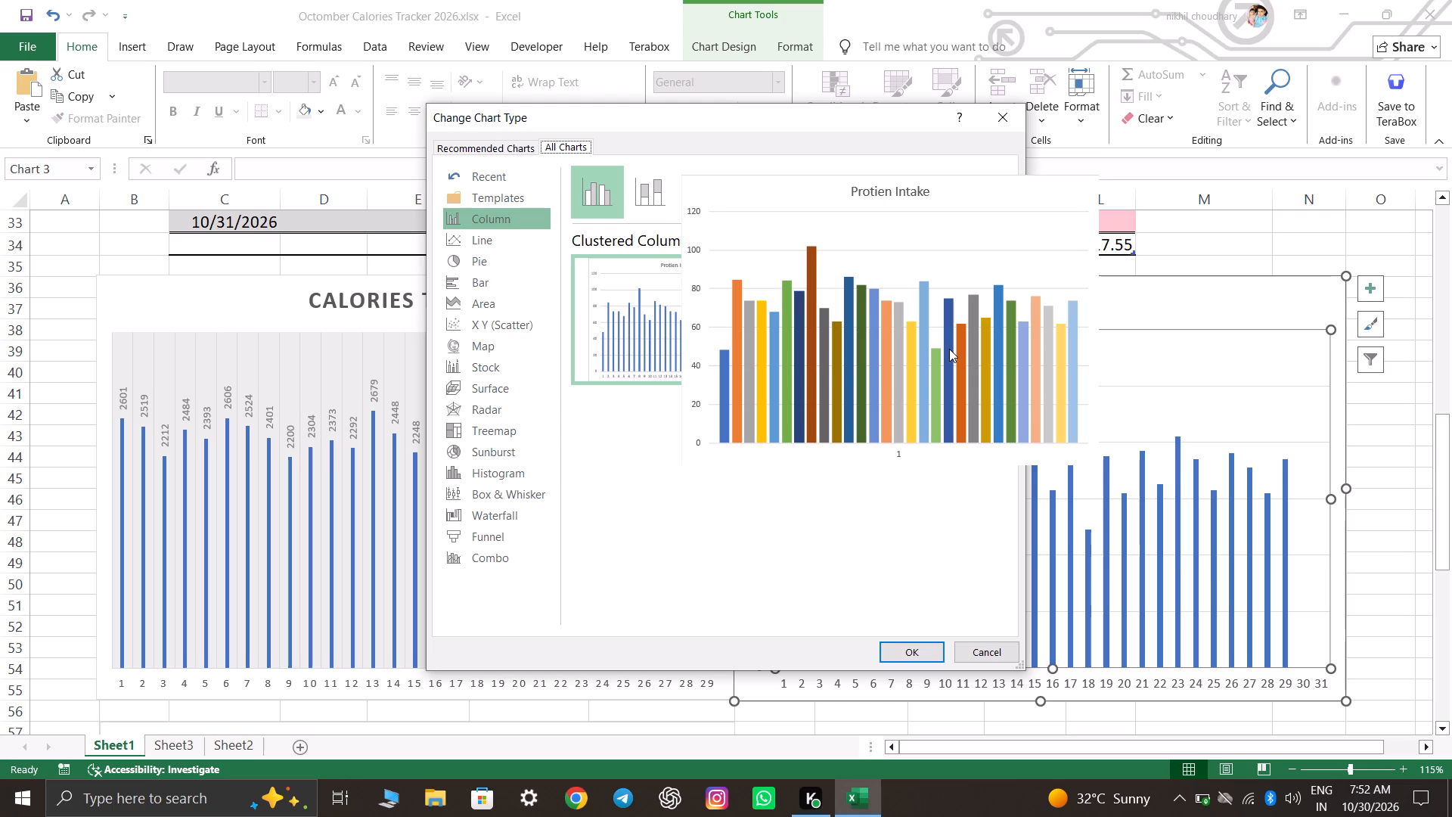
pyautogui.click(647, 186)
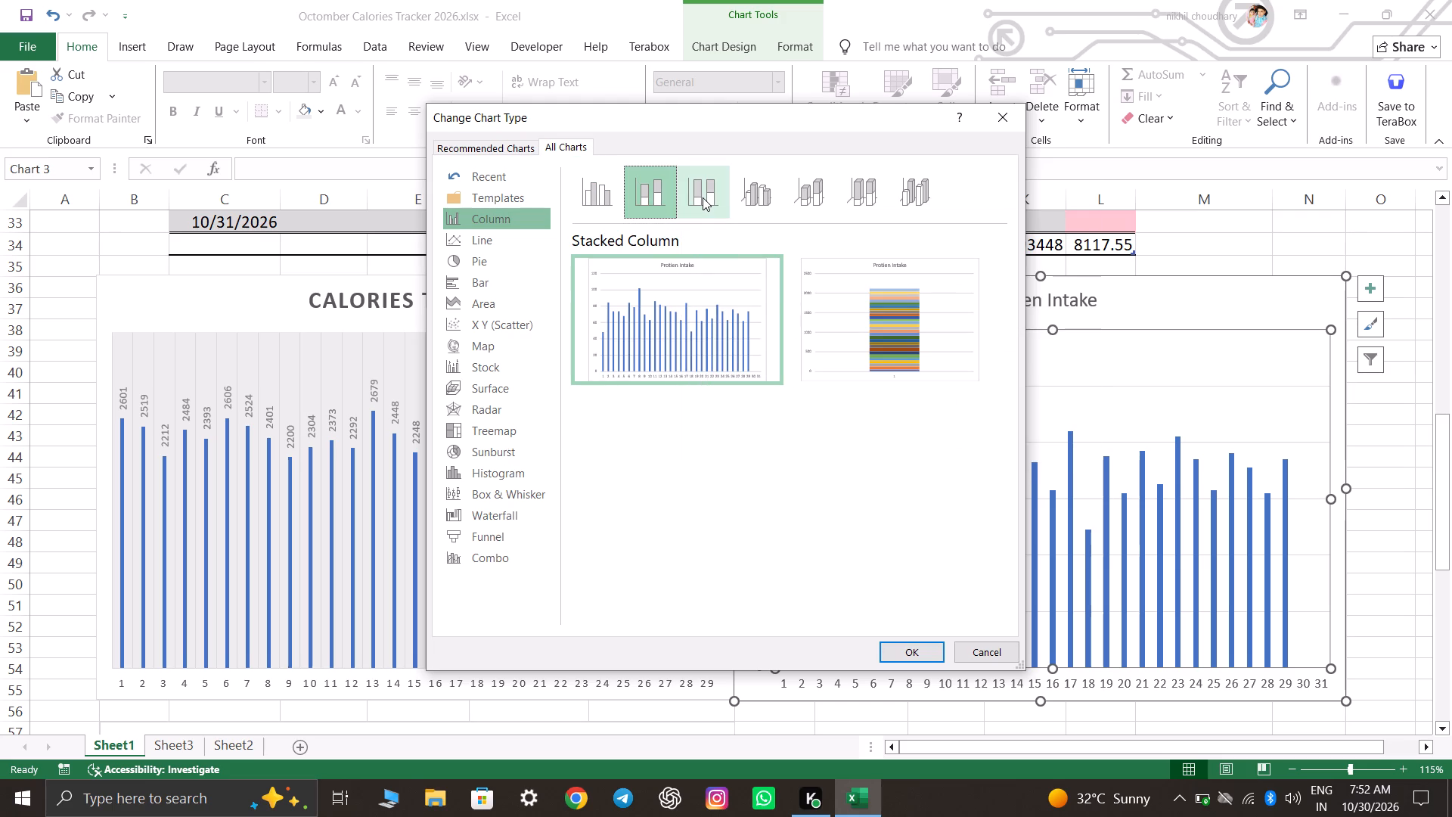
pyautogui.click(767, 185)
pyautogui.click(694, 192)
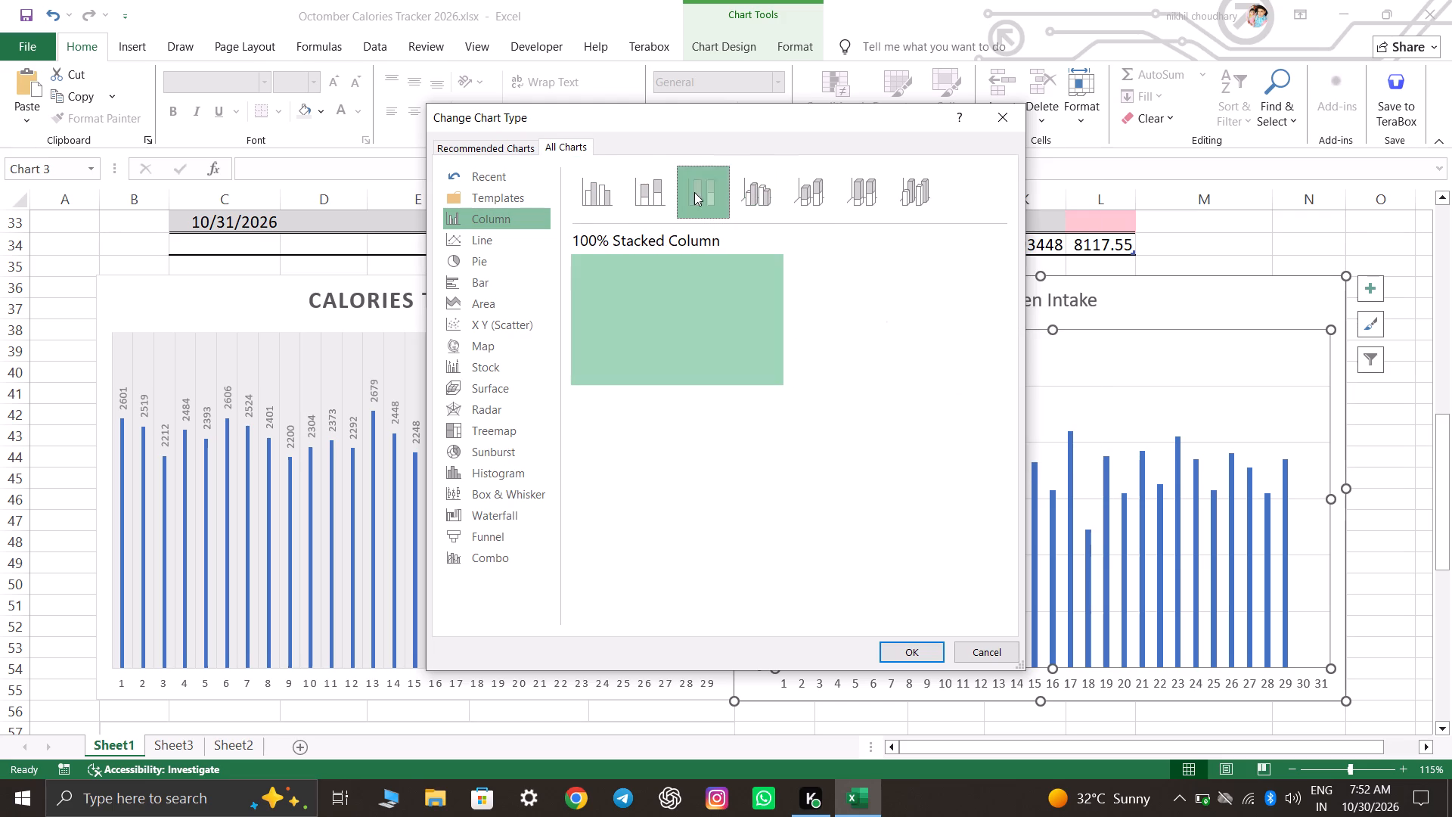
pyautogui.click(851, 195)
pyautogui.click(798, 188)
pyautogui.click(896, 191)
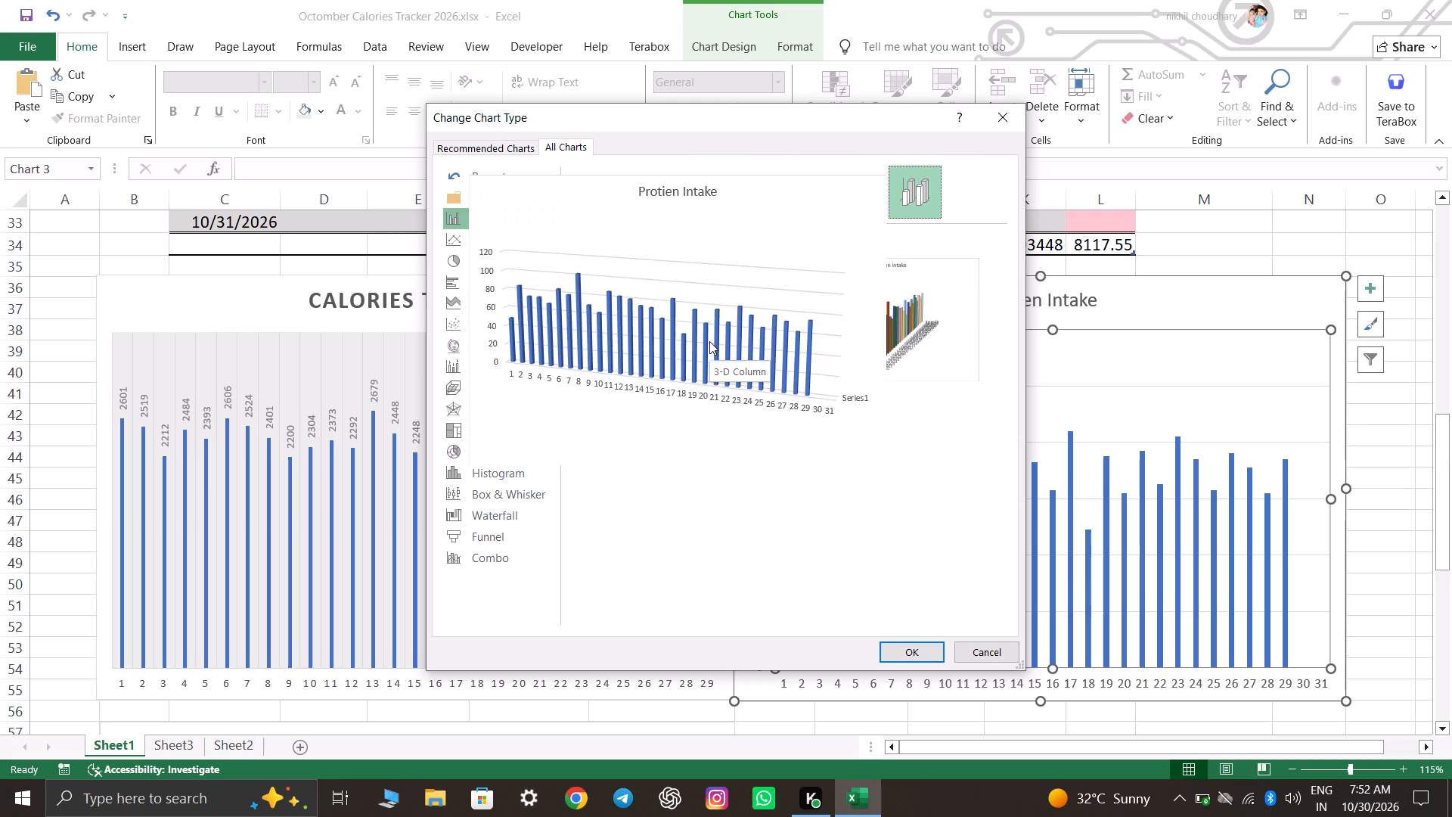
pyautogui.click(740, 315)
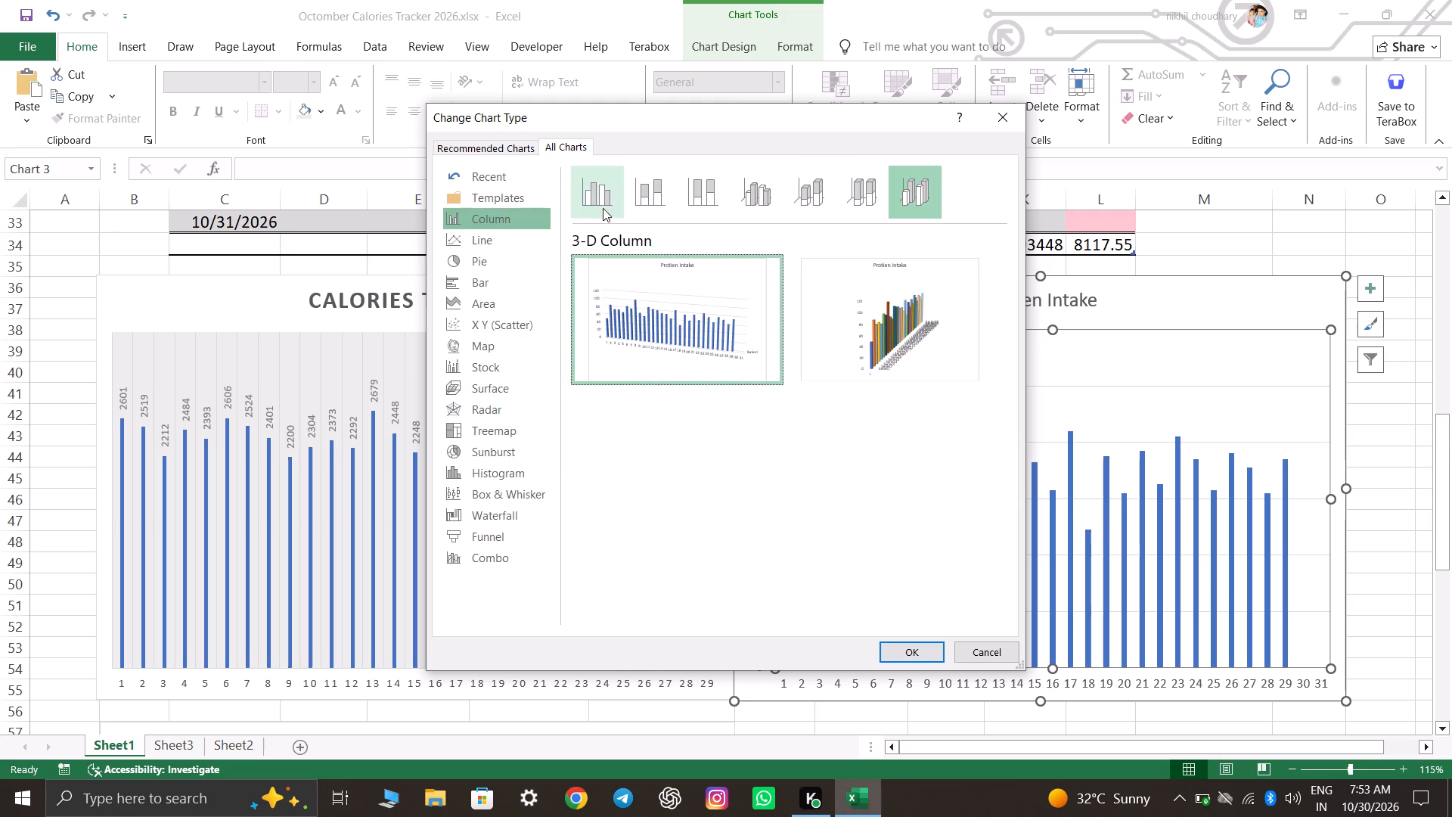
pyautogui.click(710, 318)
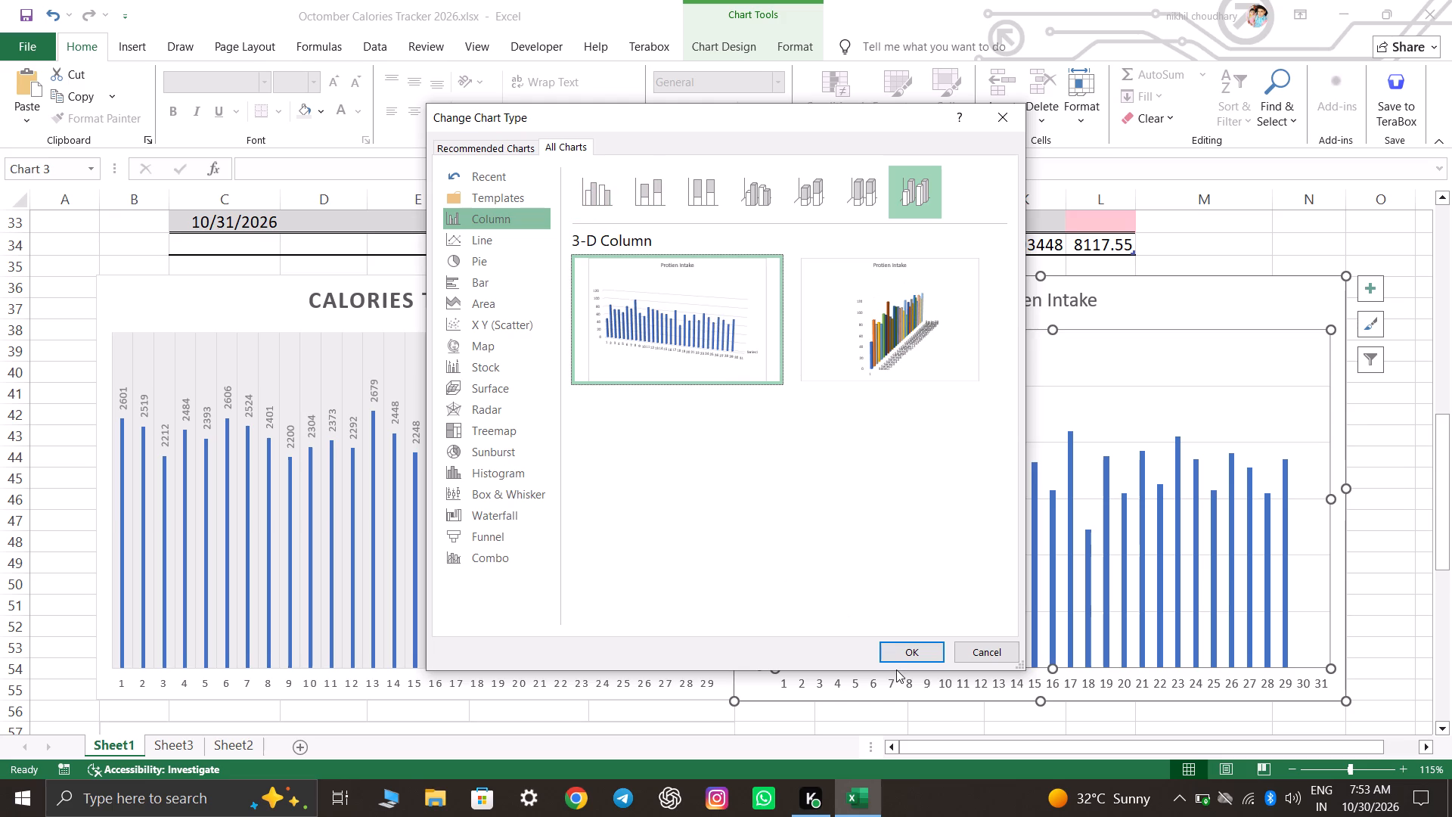
pyautogui.click(646, 317)
pyautogui.click(601, 175)
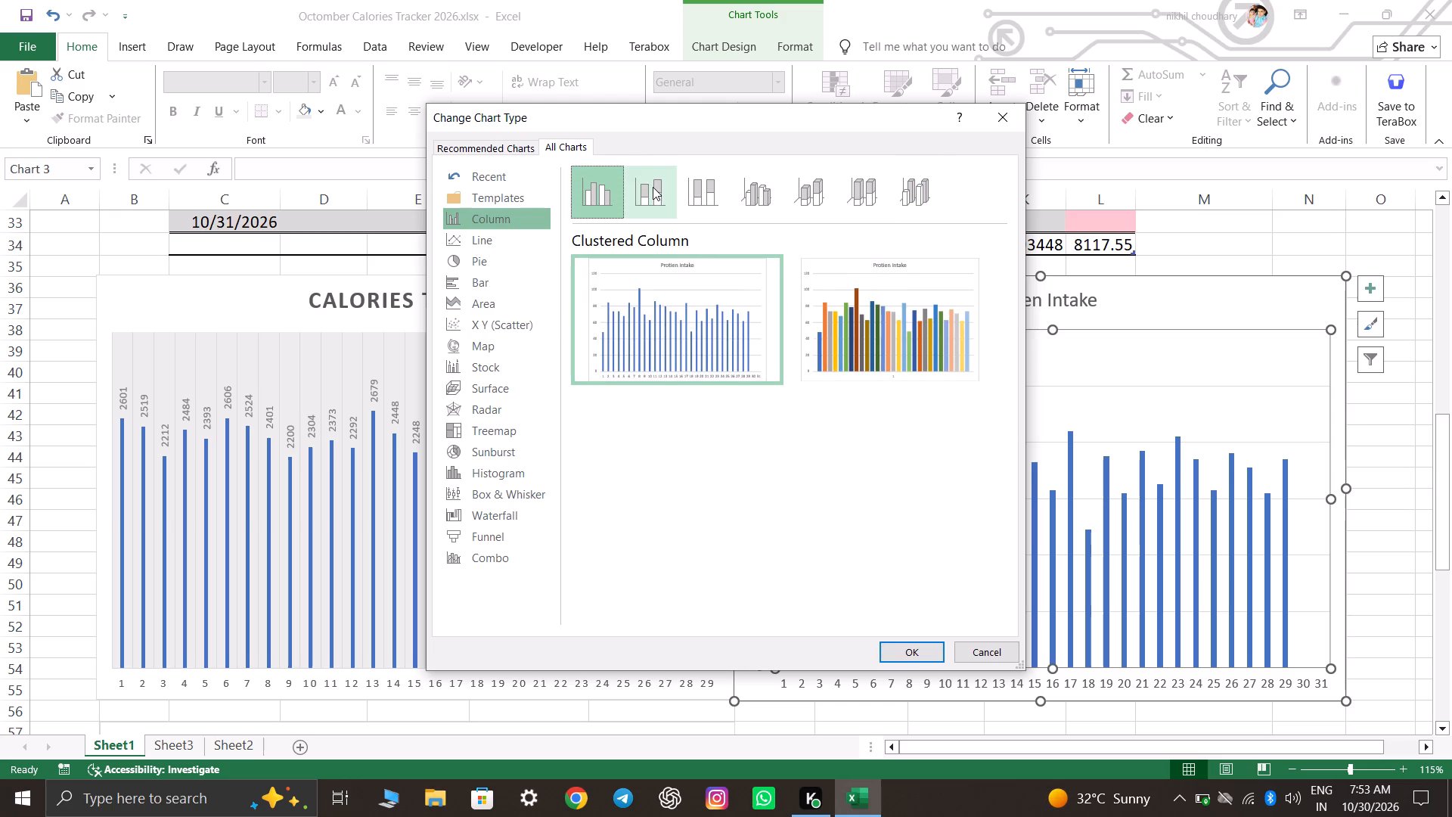
pyautogui.click(504, 197)
pyautogui.click(504, 227)
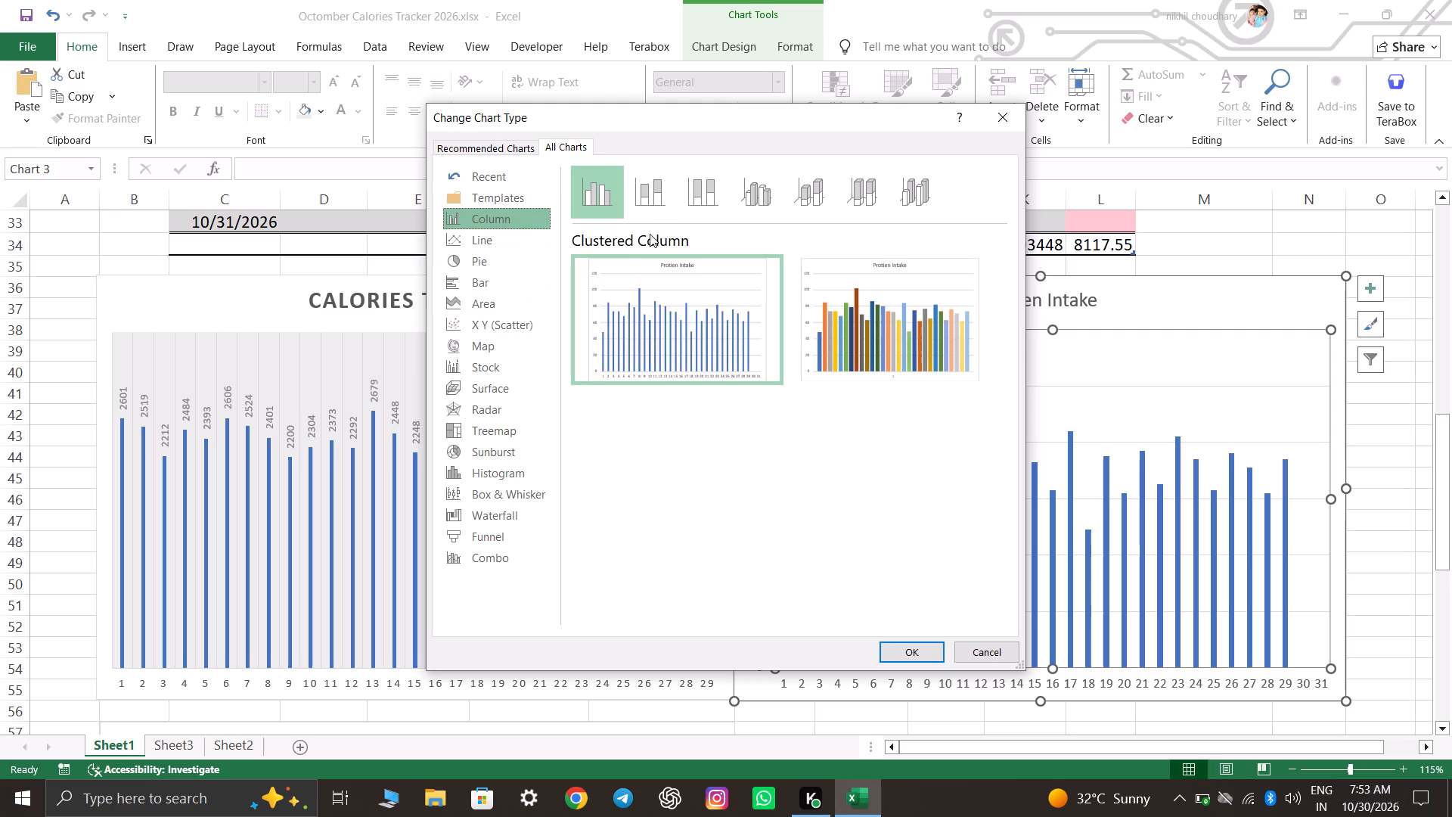
pyautogui.click(591, 199)
pyautogui.click(657, 291)
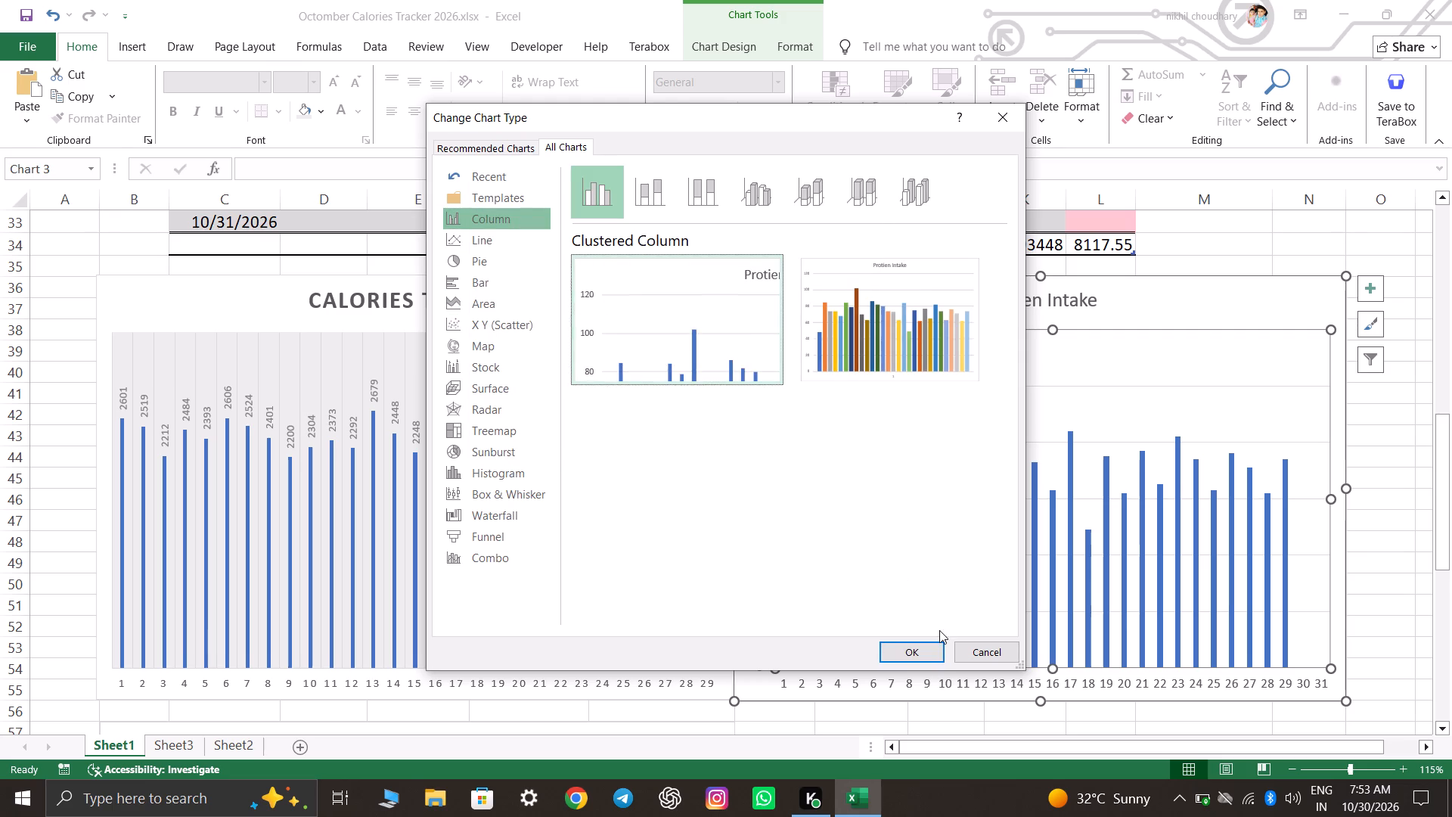
pyautogui.click(920, 655)
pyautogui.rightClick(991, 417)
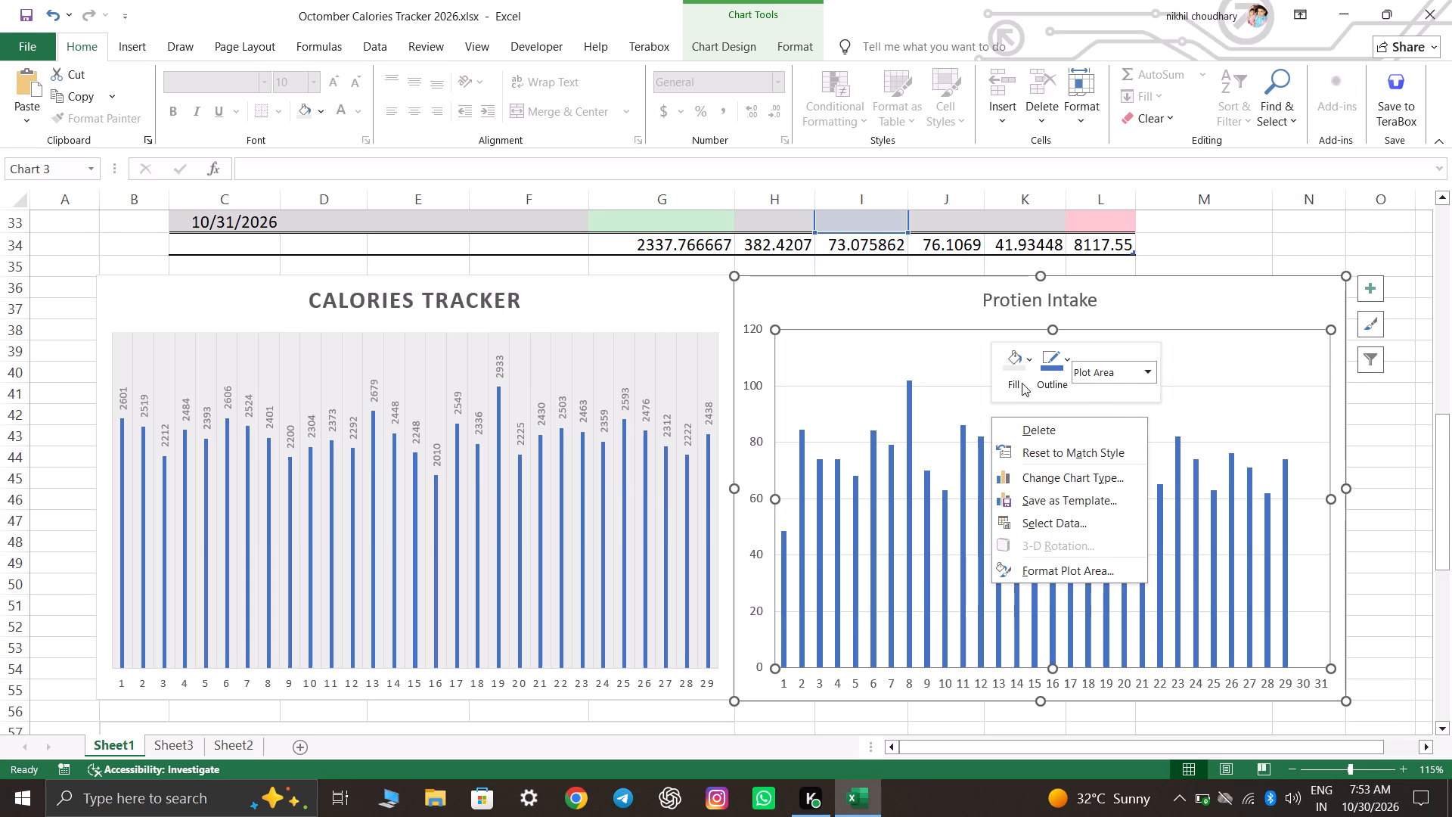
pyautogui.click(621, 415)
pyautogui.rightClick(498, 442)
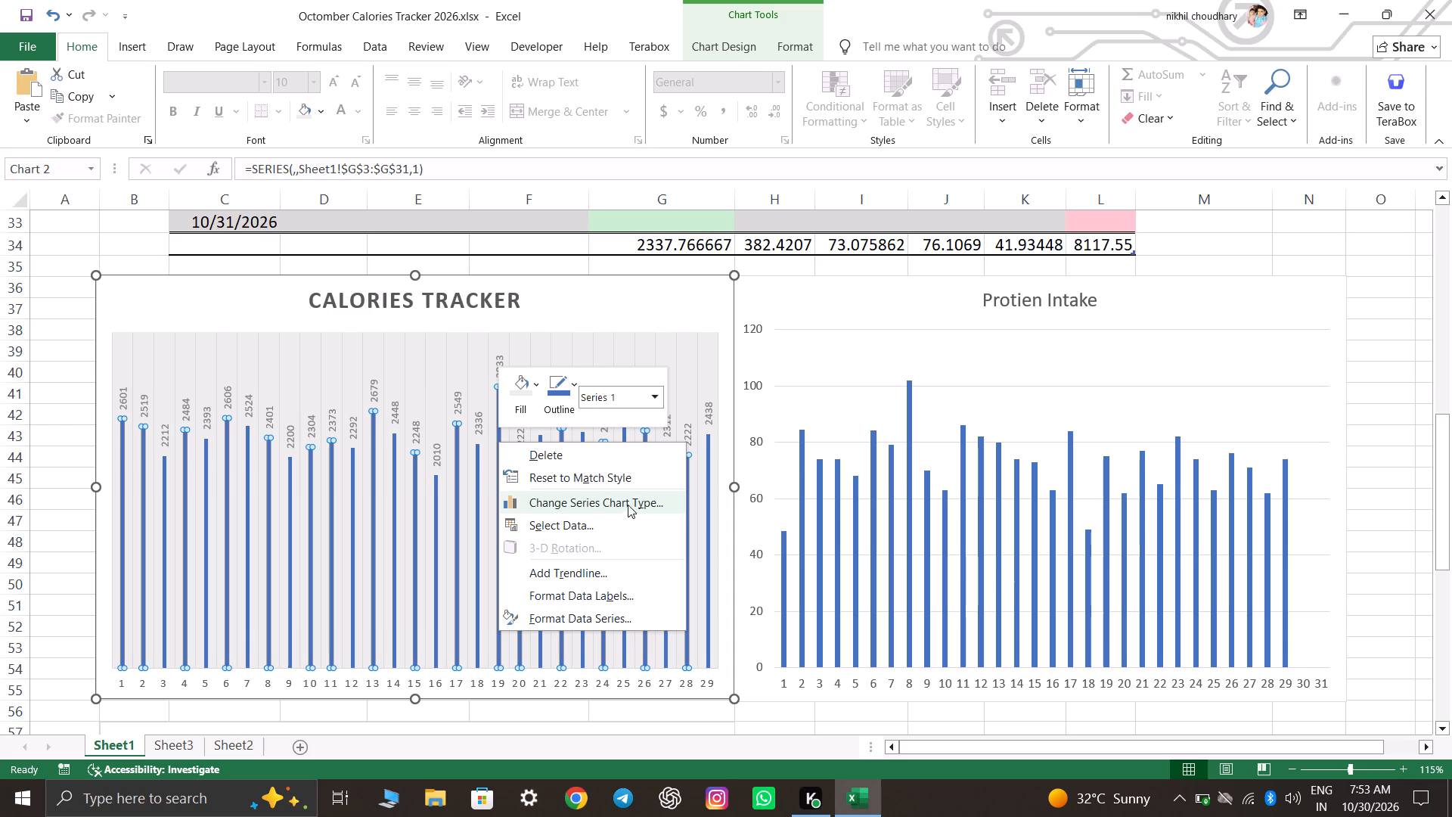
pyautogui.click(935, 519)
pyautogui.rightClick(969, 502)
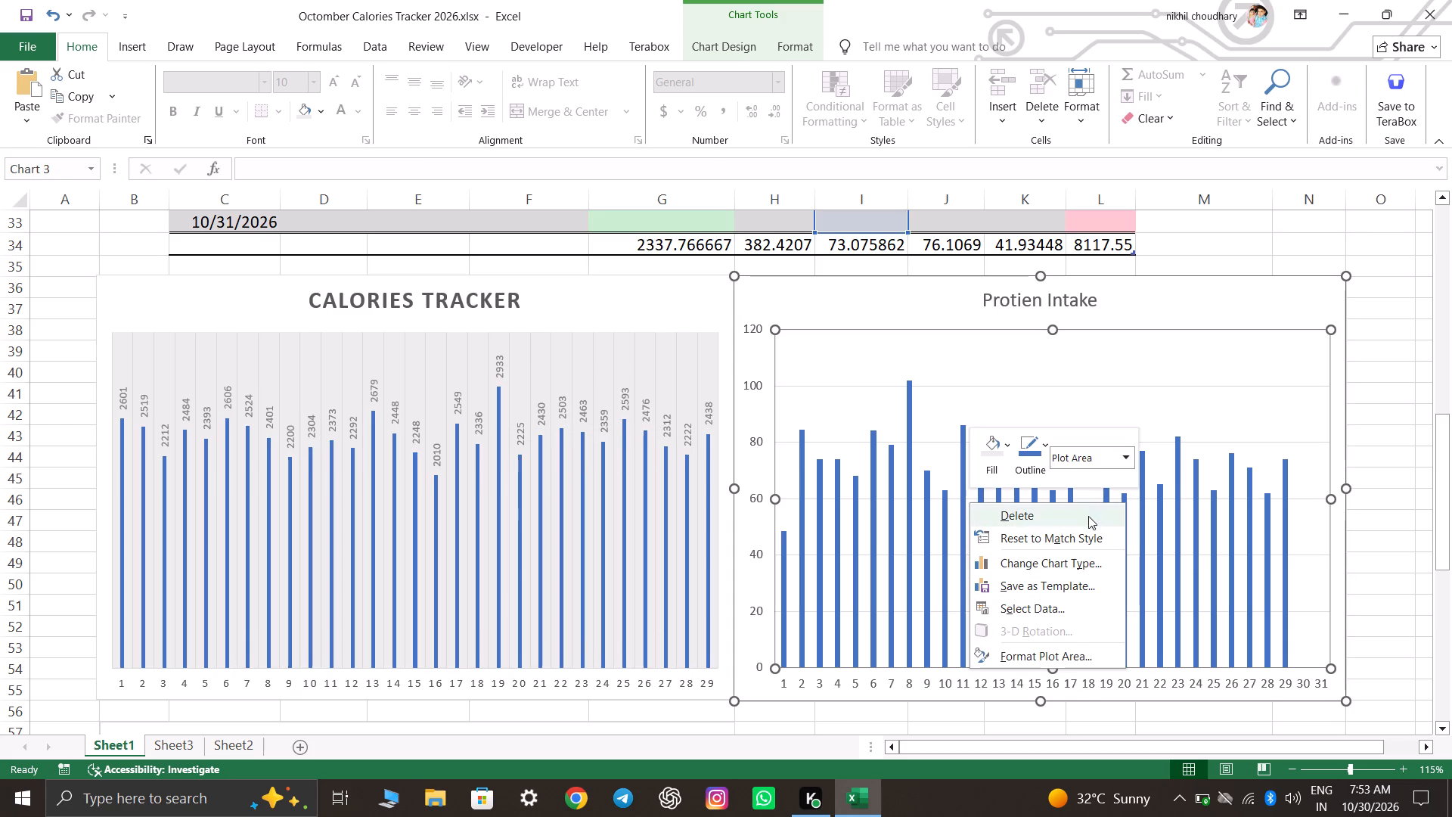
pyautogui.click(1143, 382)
# Look over the Daily Steps, Calories Tracker and Protien Intake charts and the last rows of the table.
pyautogui.scroll(-6, 1123, 421)
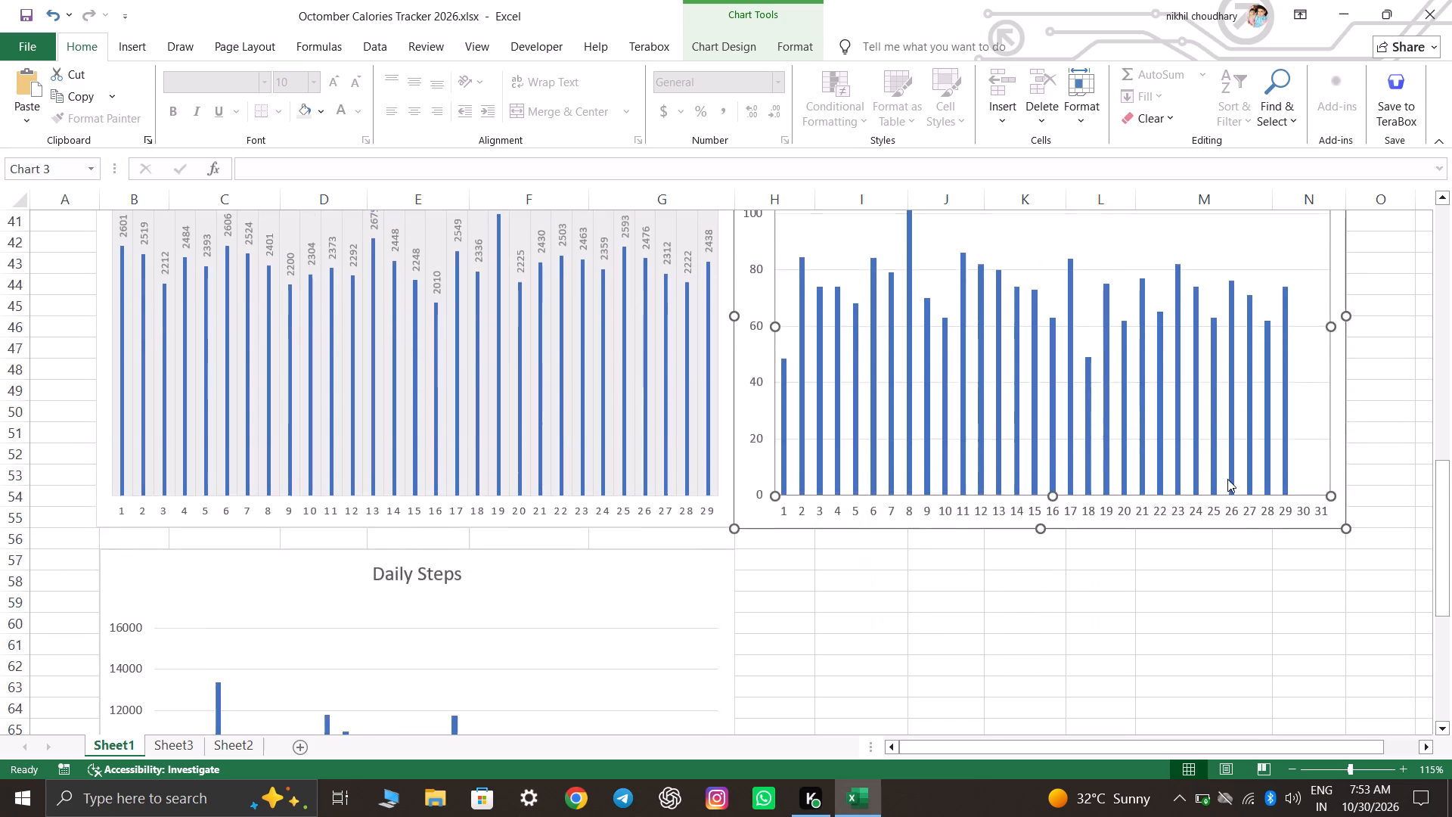
pyautogui.scroll(-5, 1189, 476)
pyautogui.scroll(-1, 1018, 530)
pyautogui.click(1024, 516)
pyautogui.scroll(2, 1013, 488)
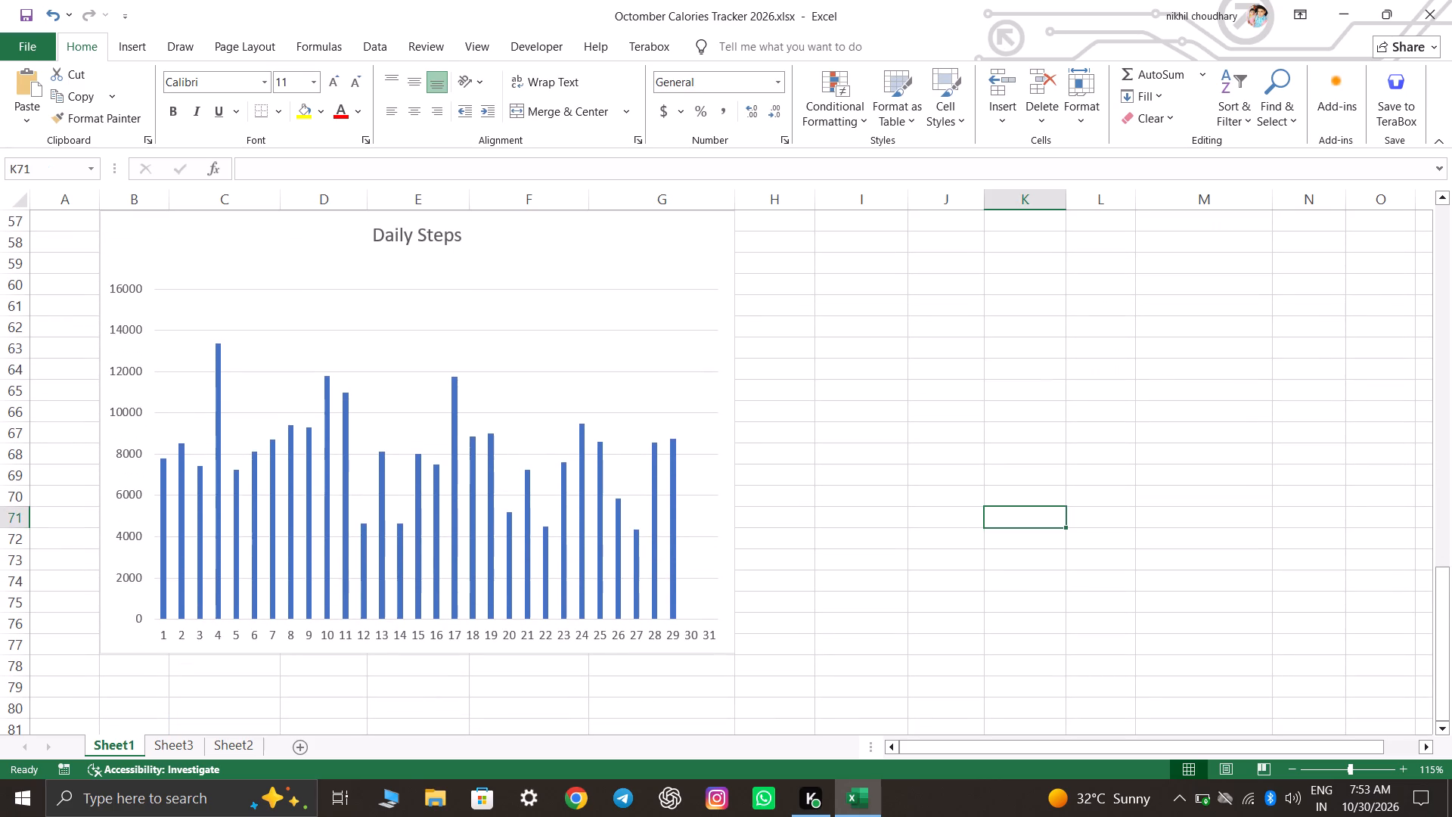
pyautogui.scroll(7, 1013, 488)
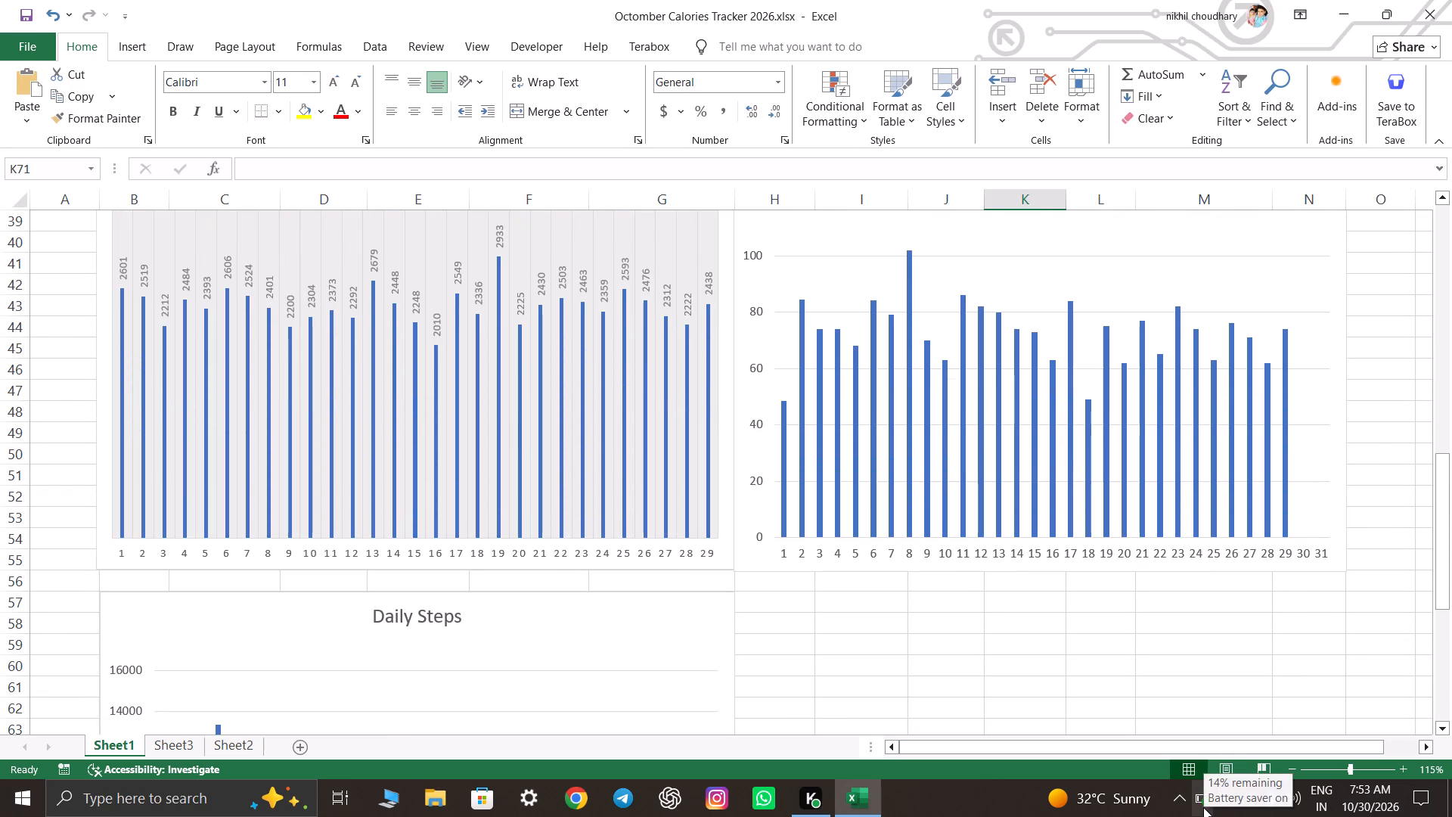
pyautogui.click(1162, 672)
pyautogui.scroll(4, 905, 524)
pyautogui.scroll(4, 889, 463)
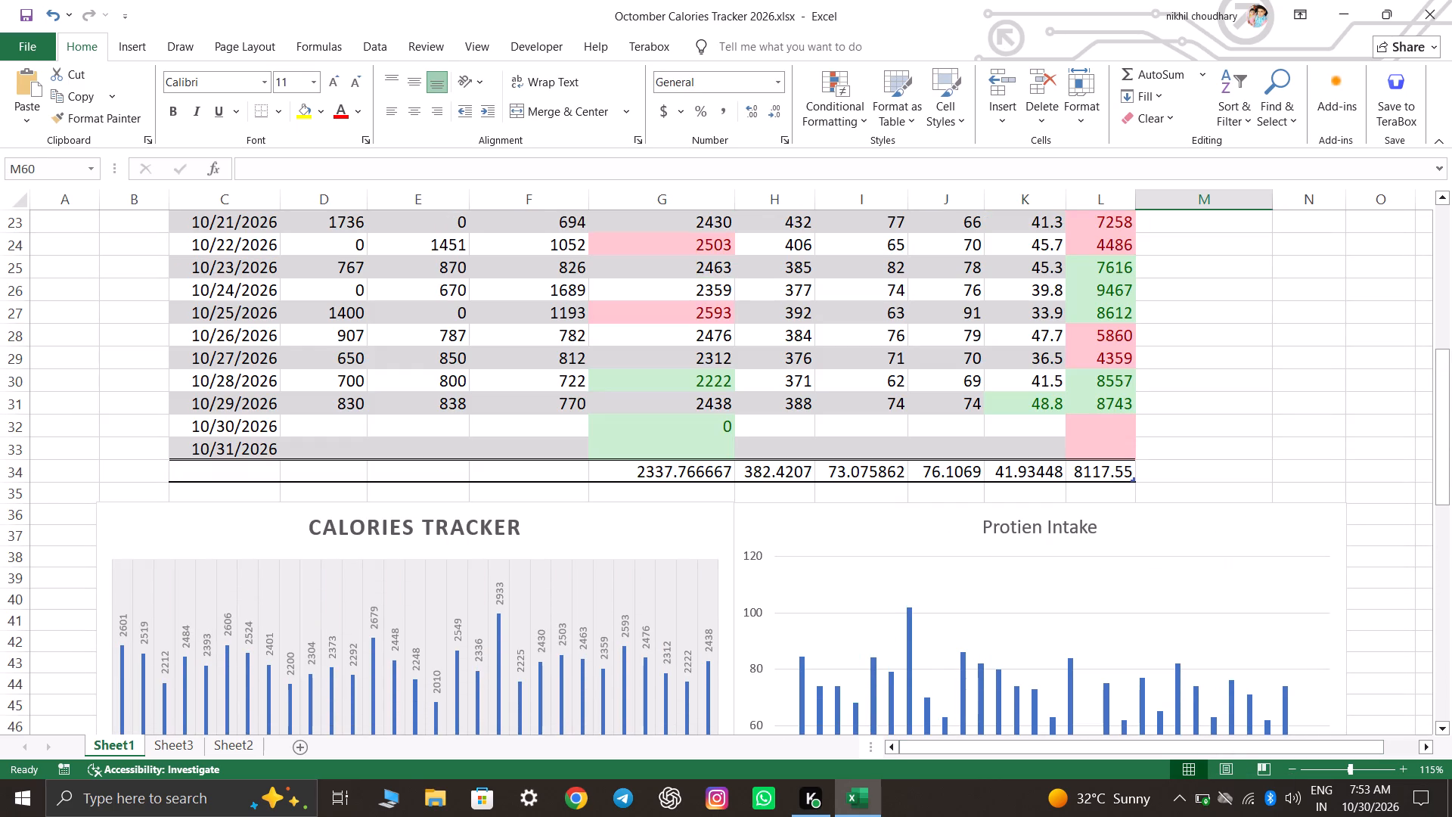
# Save the calorie tracker workbook with the charts in place.
pyautogui.moveTo(1115, 377); pyautogui.dragTo(1130, 372)
pyautogui.click(1217, 362)
pyautogui.hotkey('ctrl', 's')
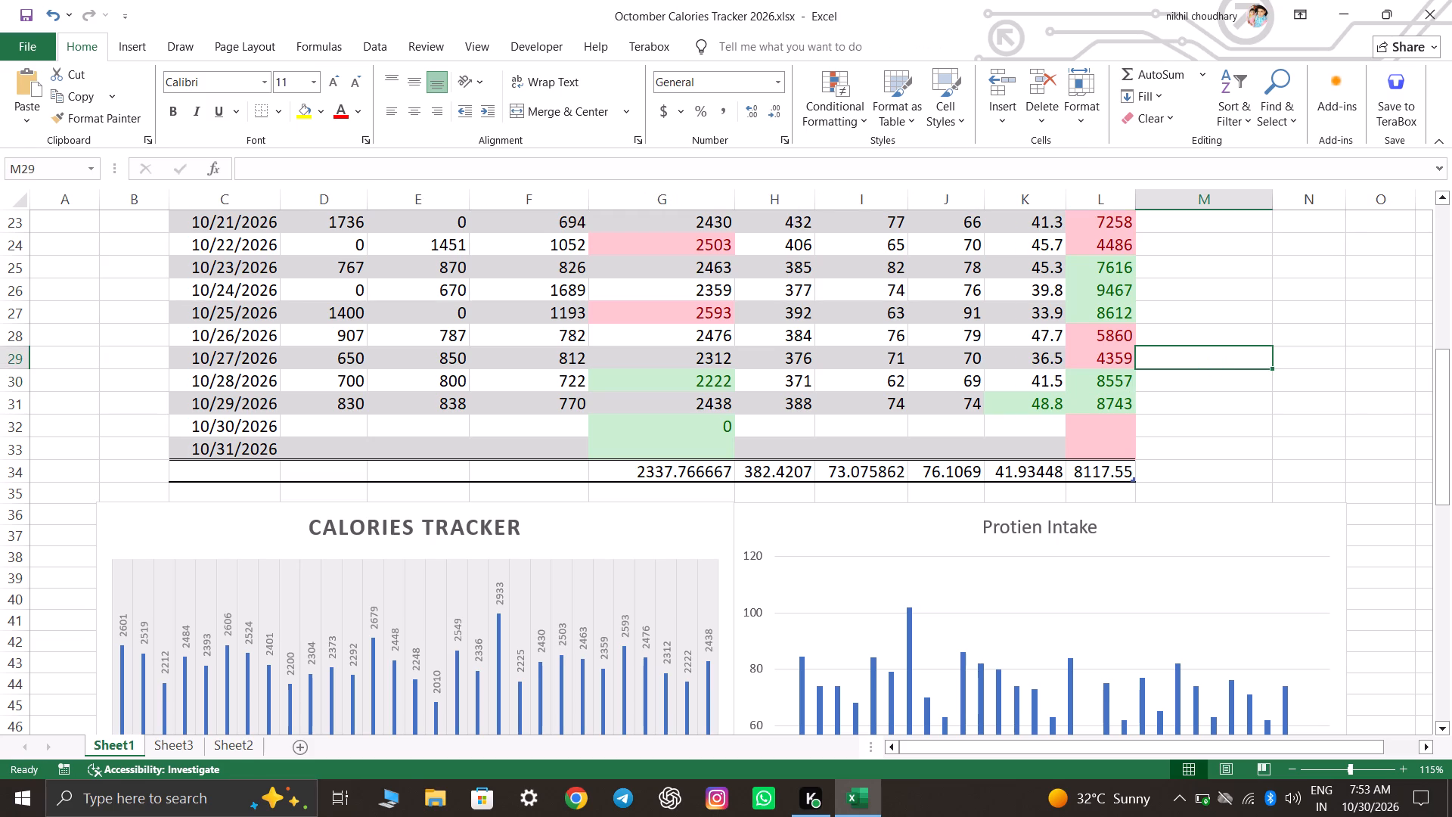
pyautogui.hotkey('ctrl', 's')
pyautogui.hotkey('ctrl', 's')
pyautogui.hotkey('ctrl', 's')
pyautogui.hotkey('ctrl', 's')
pyautogui.hotkey('ctrl', 's')
pyautogui.hotkey('ctrl', 's')
pyautogui.hotkey('ctrl', 's')
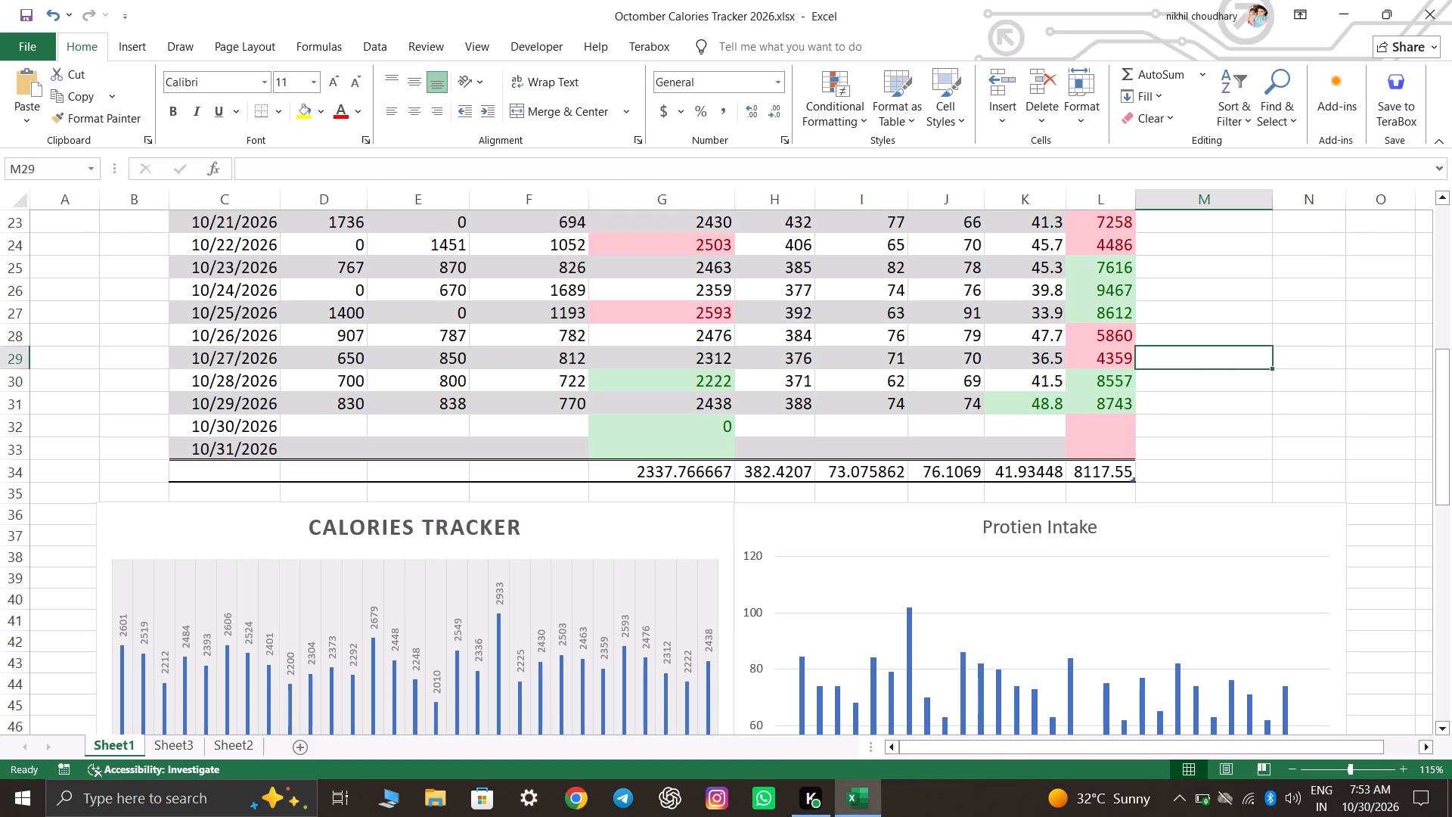